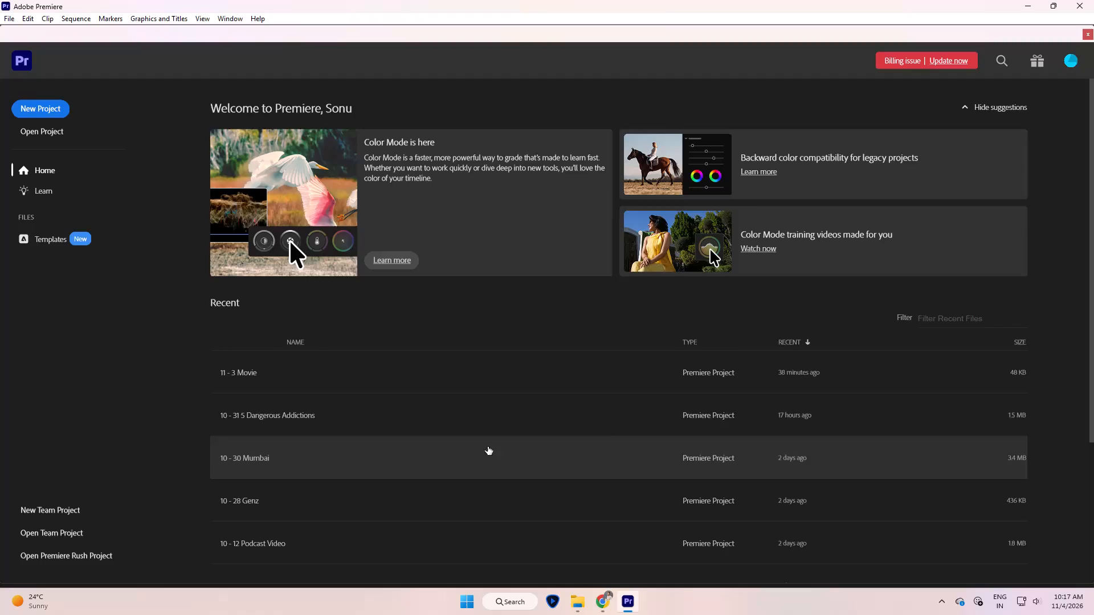
Open the recent project "10 - 31 5 Dangerous Addictions".
click(652, 419)
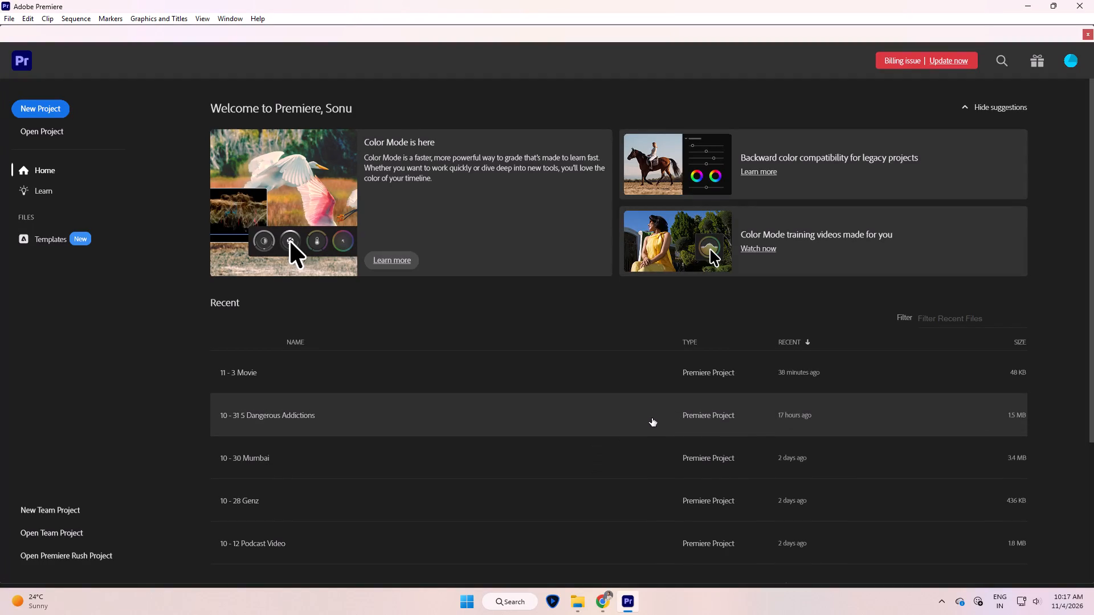
click(652, 418)
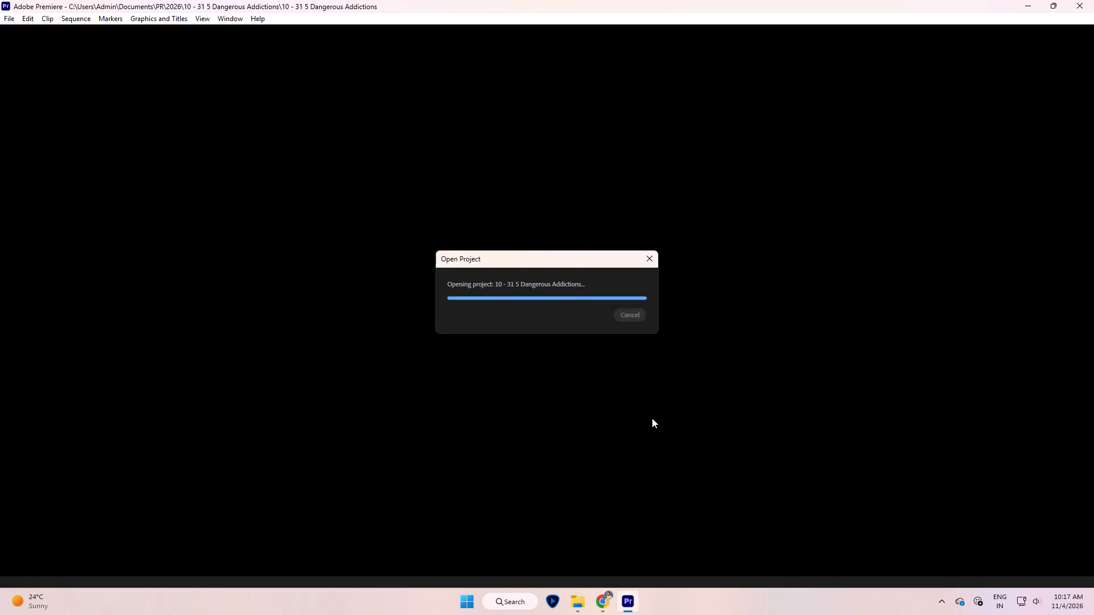
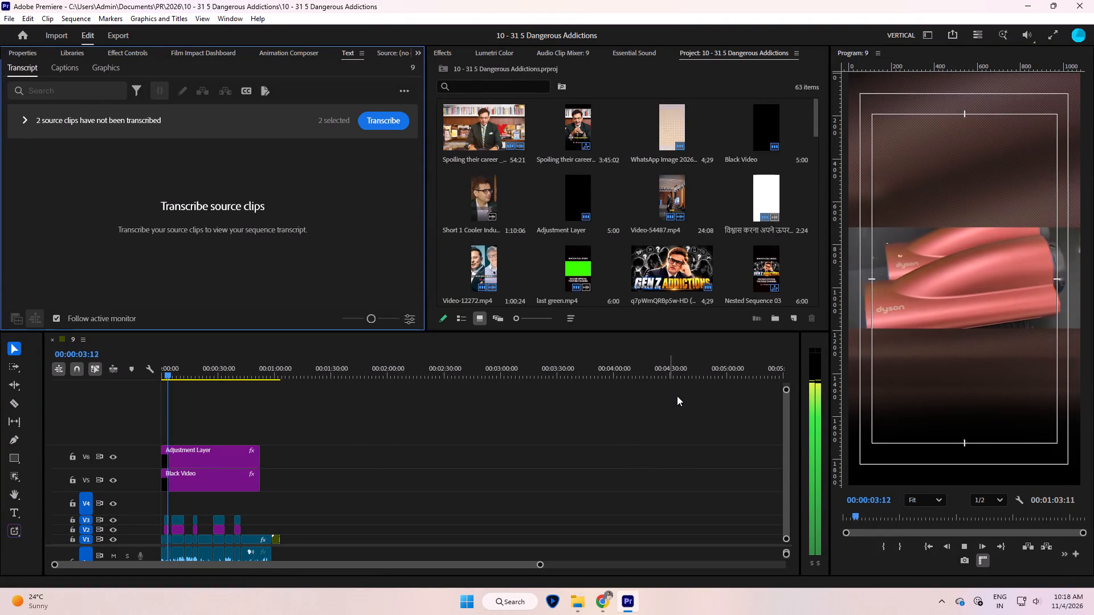
Collapse the track heights of sequence 9 and play about its first 21 seconds to review the edit.
click(405, 455)
key(shift+underscore)
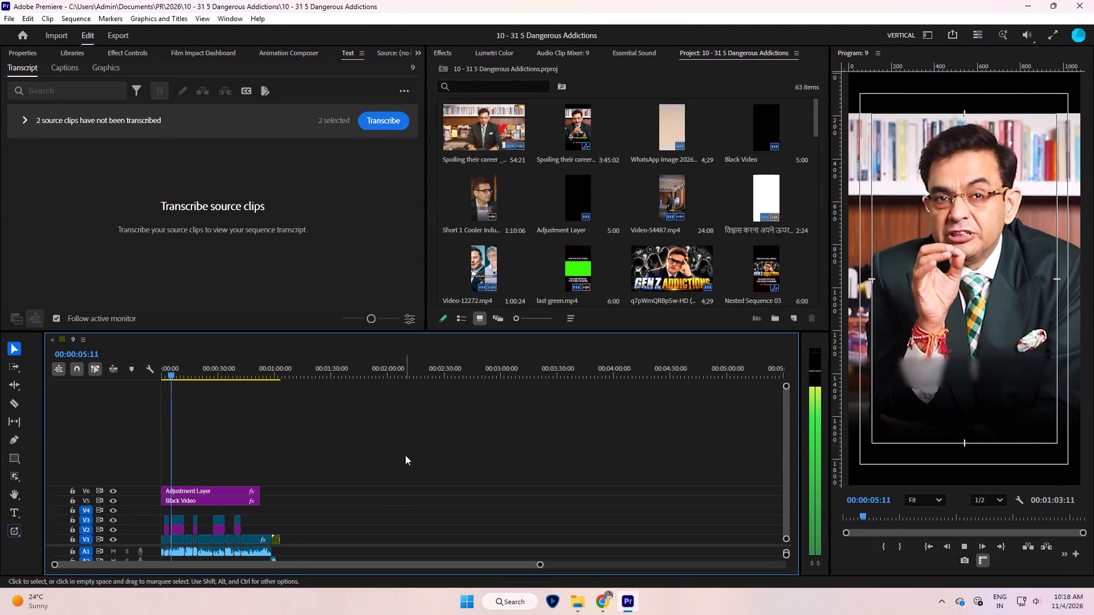
key(equal)
key(equal)
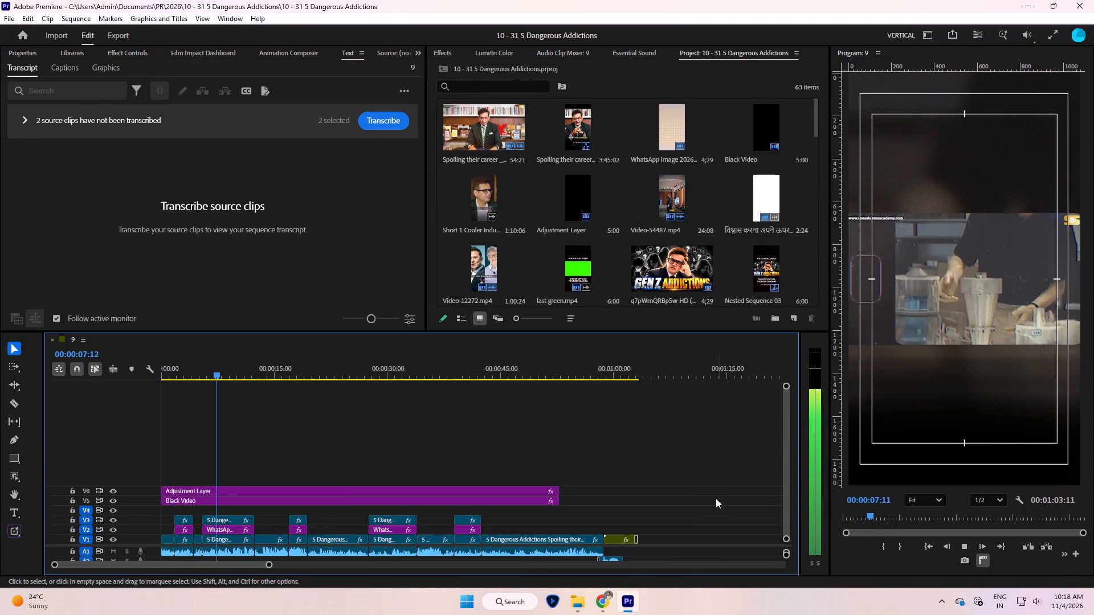
key(minus)
key(equal)
key(minus)
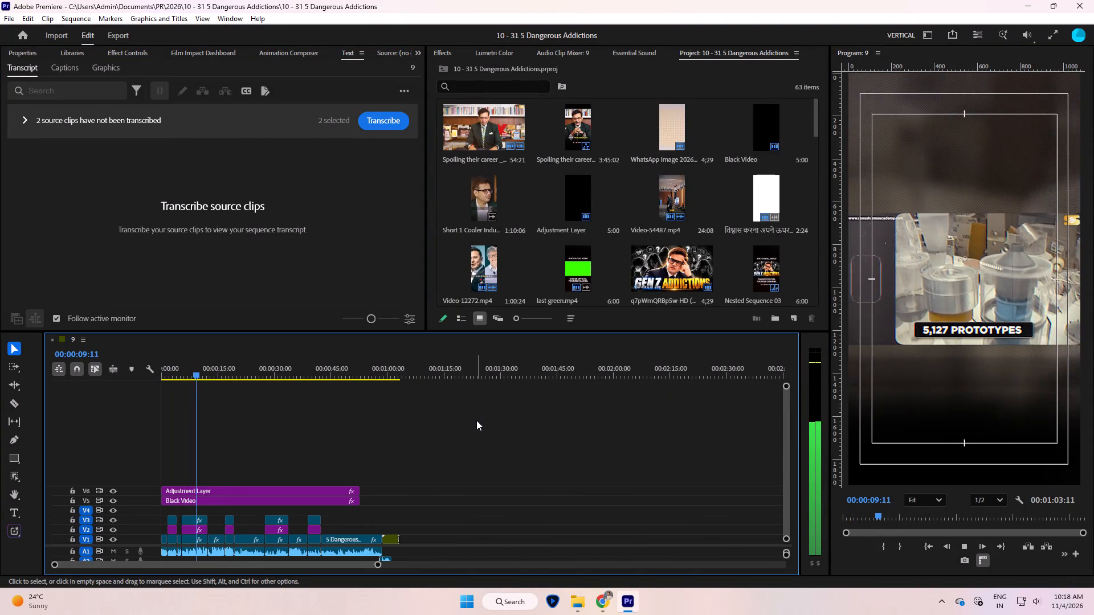
key(space)
key(space)
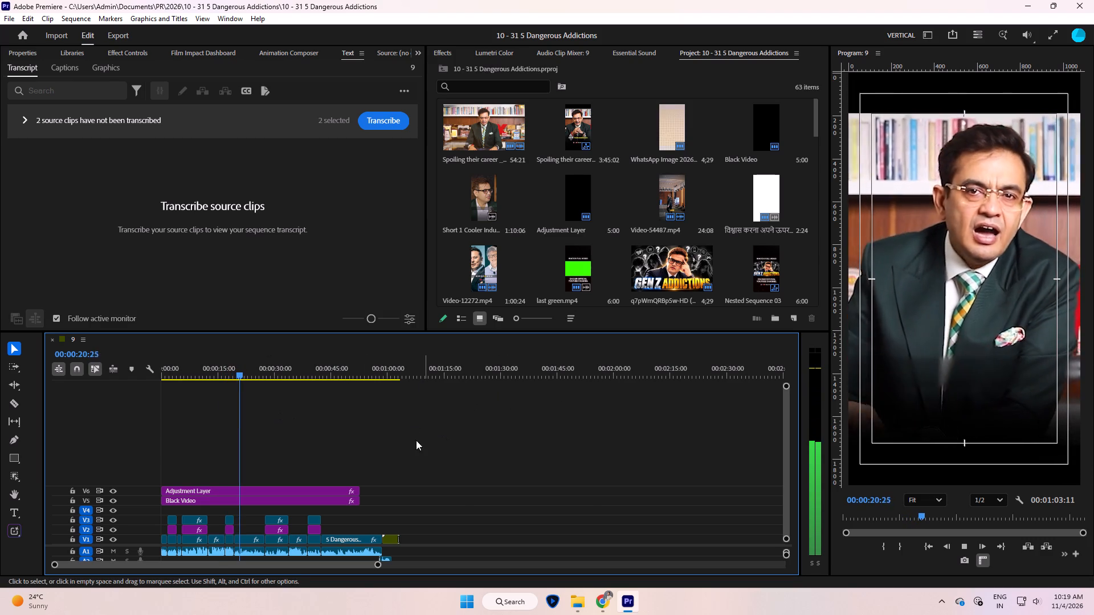
key(space)
Save the project.
click(346, 412)
key(ctrl+s)
click(346, 412)
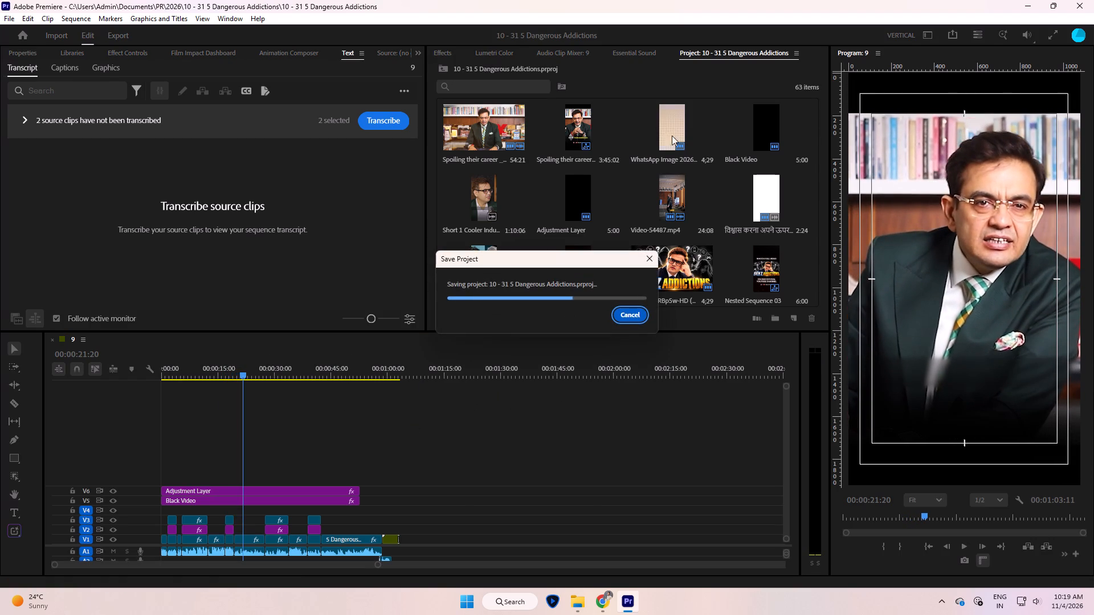
Open sequence 8 from the project's media and reorder the open timelines so that sequence 9 comes after 8.
scroll(677, 142, down, 20)
scroll(677, 142, down, 19)
scroll(756, 249, up, 2)
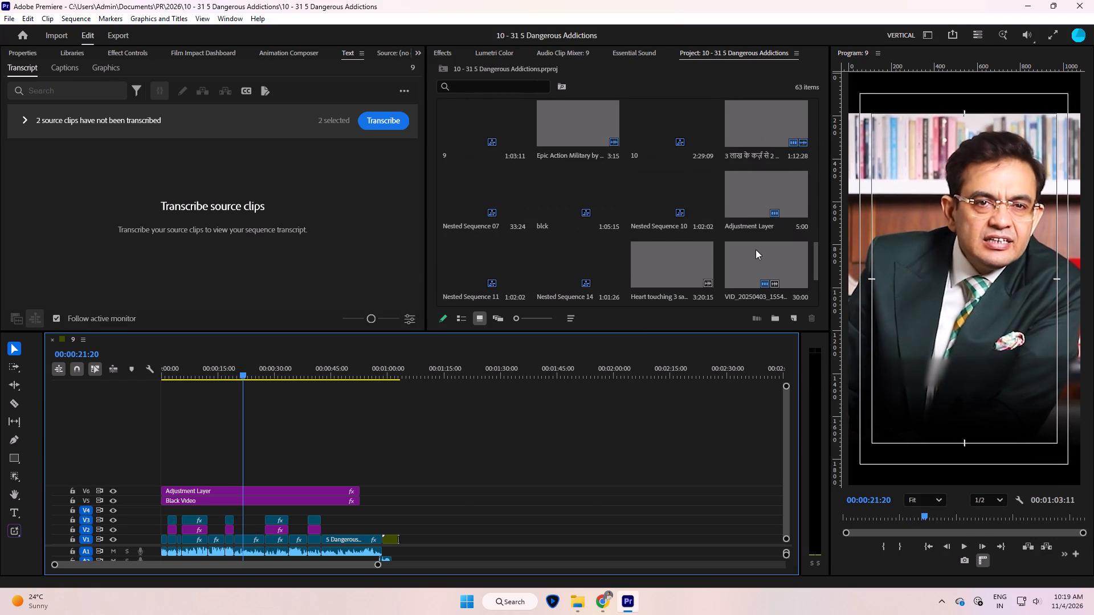
scroll(642, 227, up, 1)
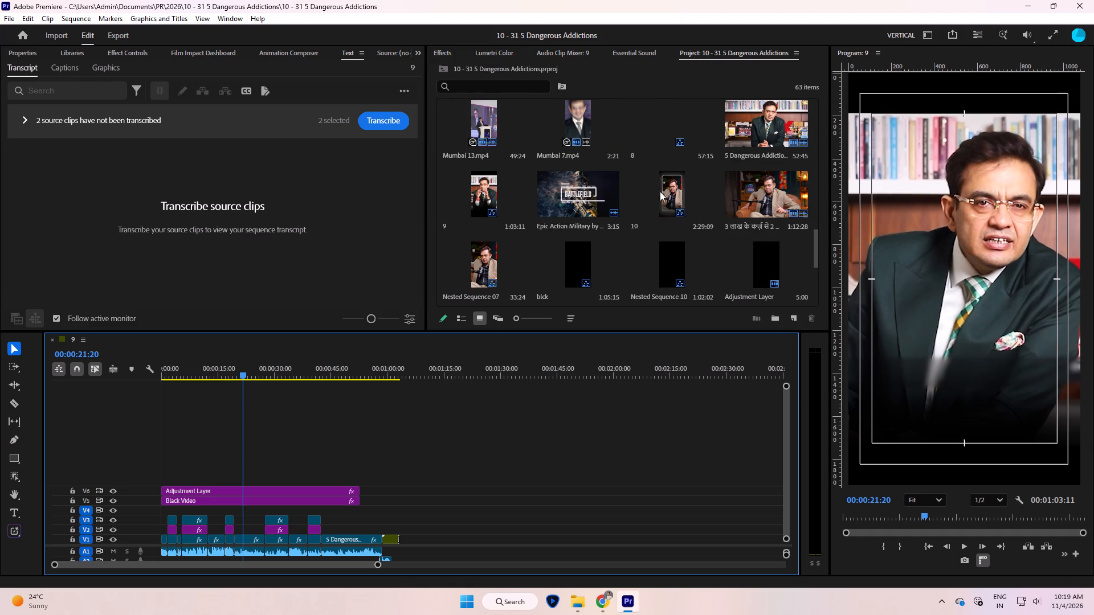
double_click(651, 144)
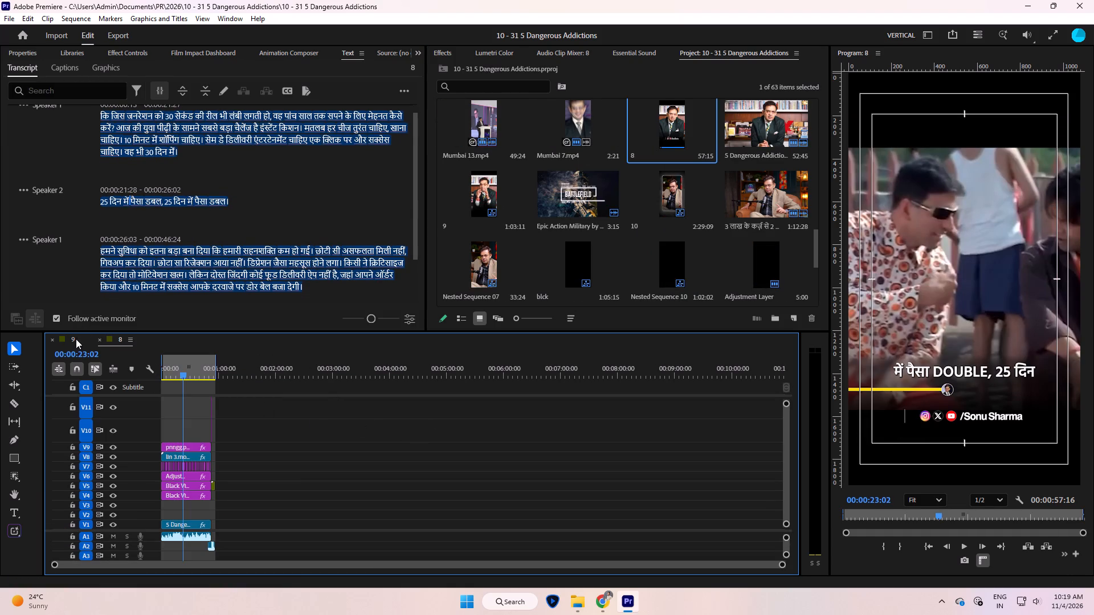
drag(76, 339, 142, 338)
click(300, 425)
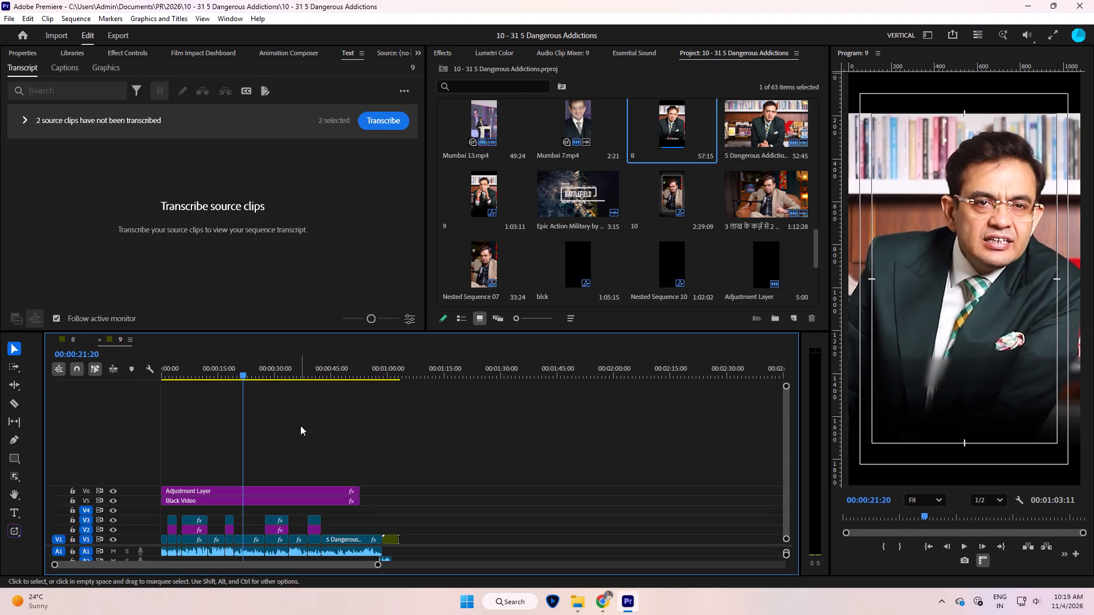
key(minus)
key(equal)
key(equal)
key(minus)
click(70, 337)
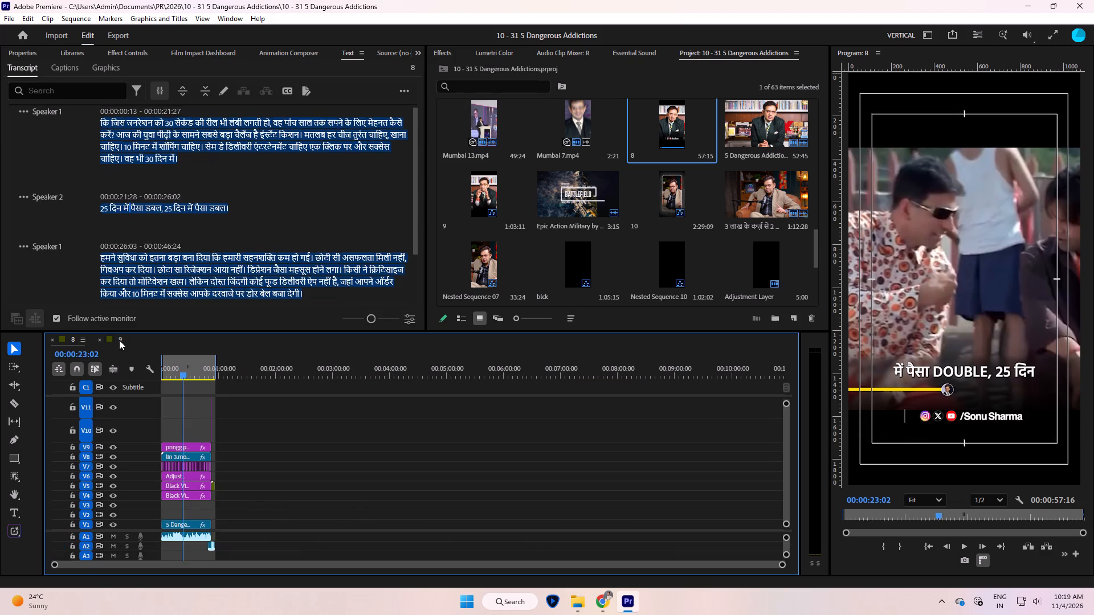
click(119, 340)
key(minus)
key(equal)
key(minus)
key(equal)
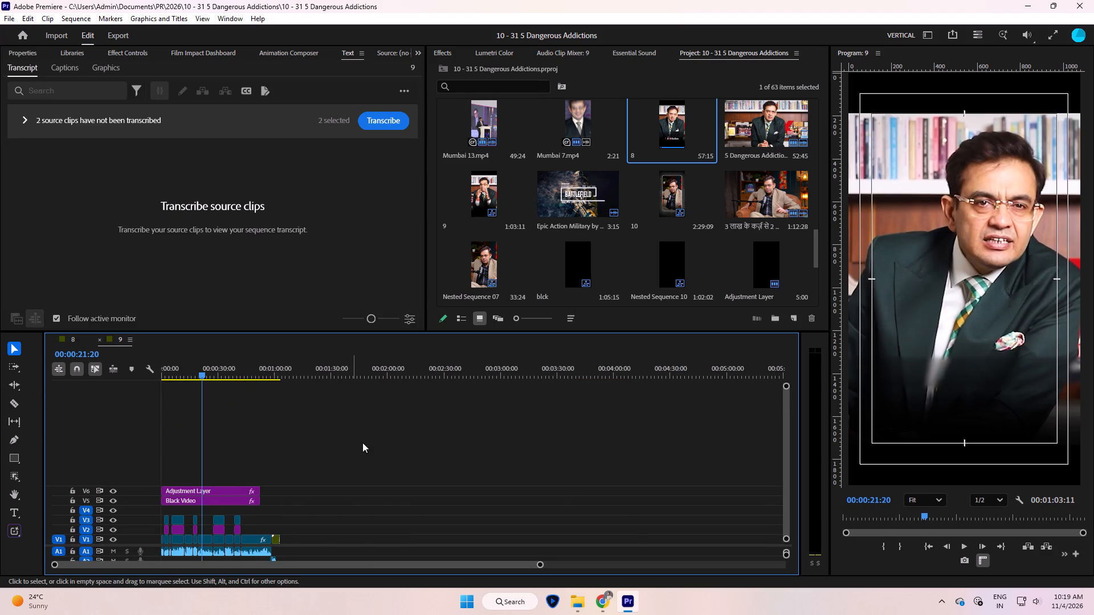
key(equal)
Return the playhead to the start of sequence 9 and extend the Adjustment Layer and Black Video clips to the end of the last talking clip.
drag(298, 372, 10, 460)
key(minus)
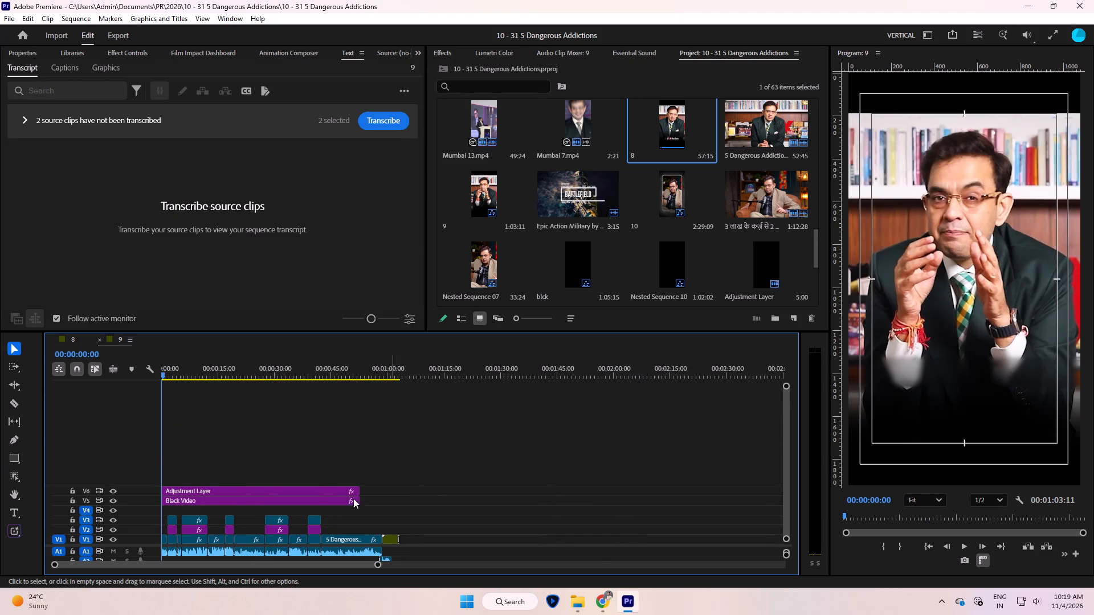
drag(390, 464, 348, 507)
drag(362, 501, 386, 505)
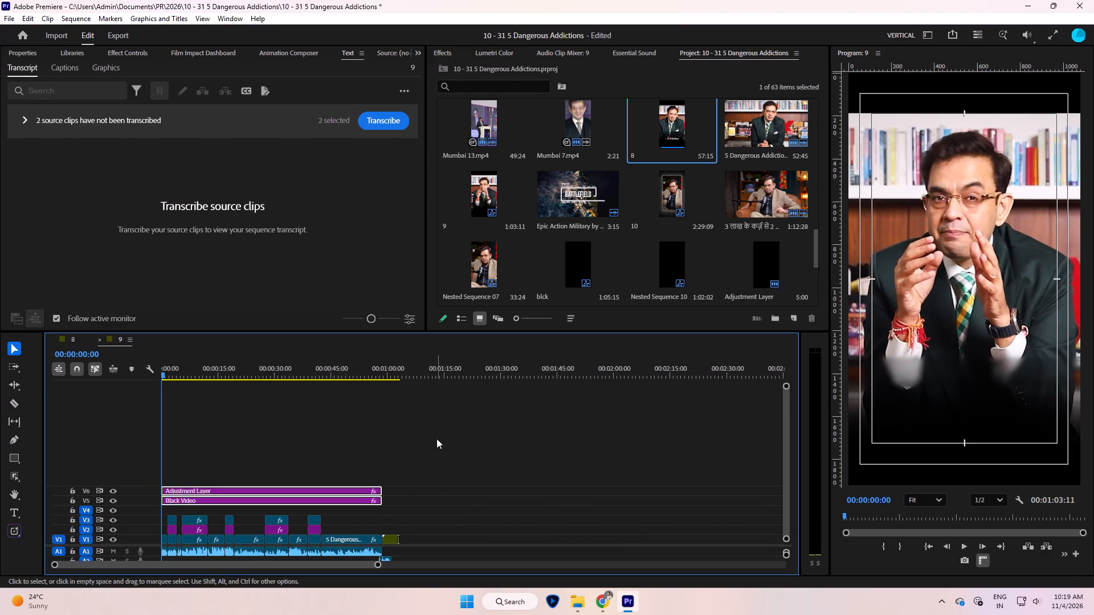
click(442, 431)
Save the project with the extended overlay clips.
key(ctrl+s)
click(458, 433)
click(458, 433)
Start a static transcript for sequence 9, expand its transcription preferences and open the language choices.
key(ctrl+t)
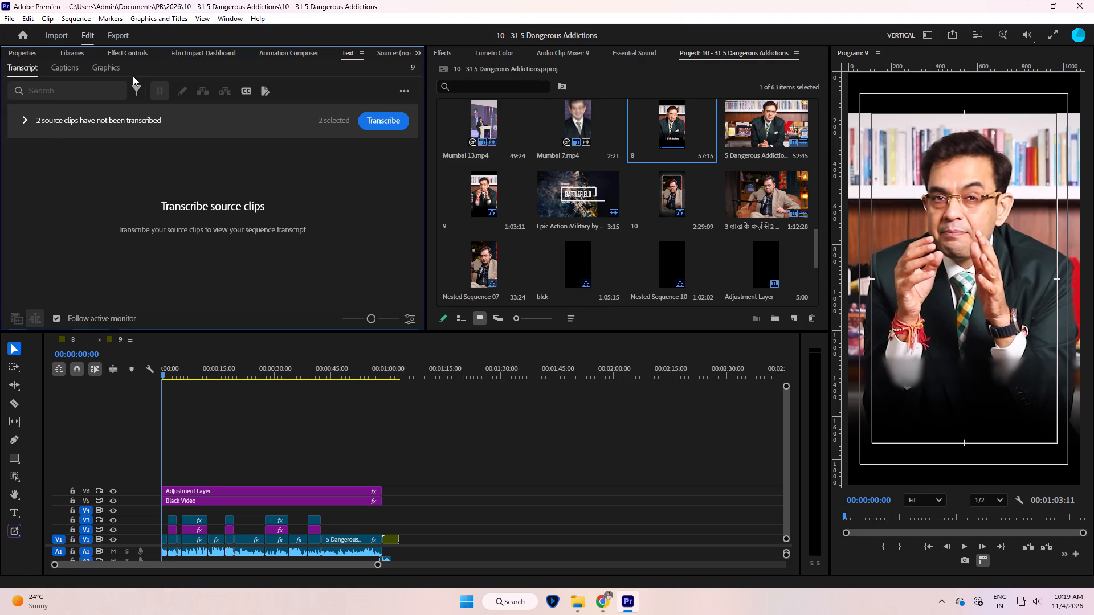
click(403, 95)
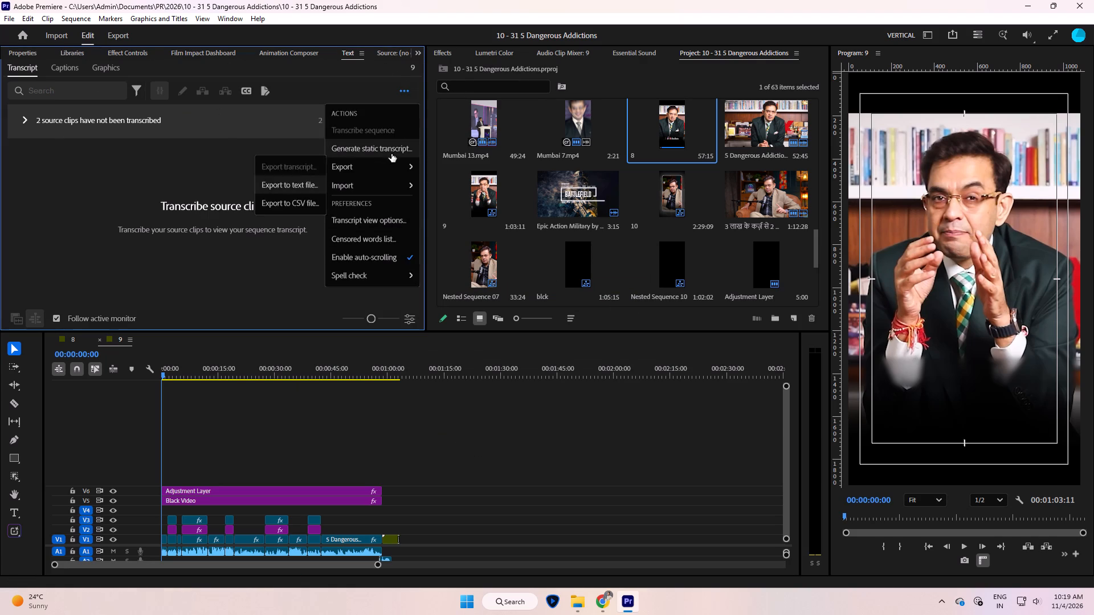
click(395, 149)
click(504, 317)
drag(522, 222, 532, 128)
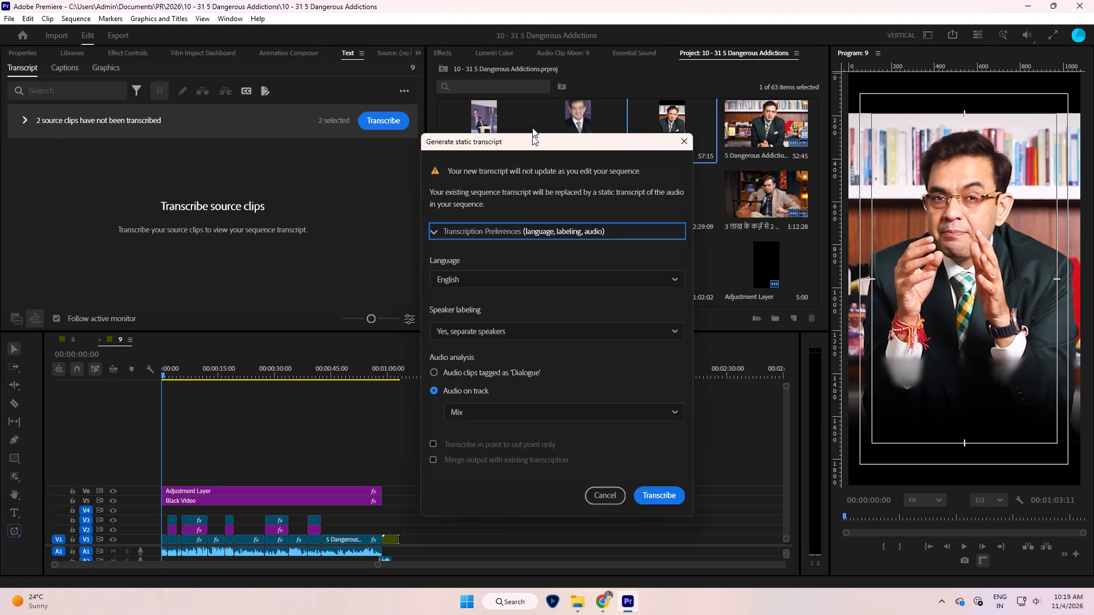
drag(532, 128, 535, 87)
click(542, 225)
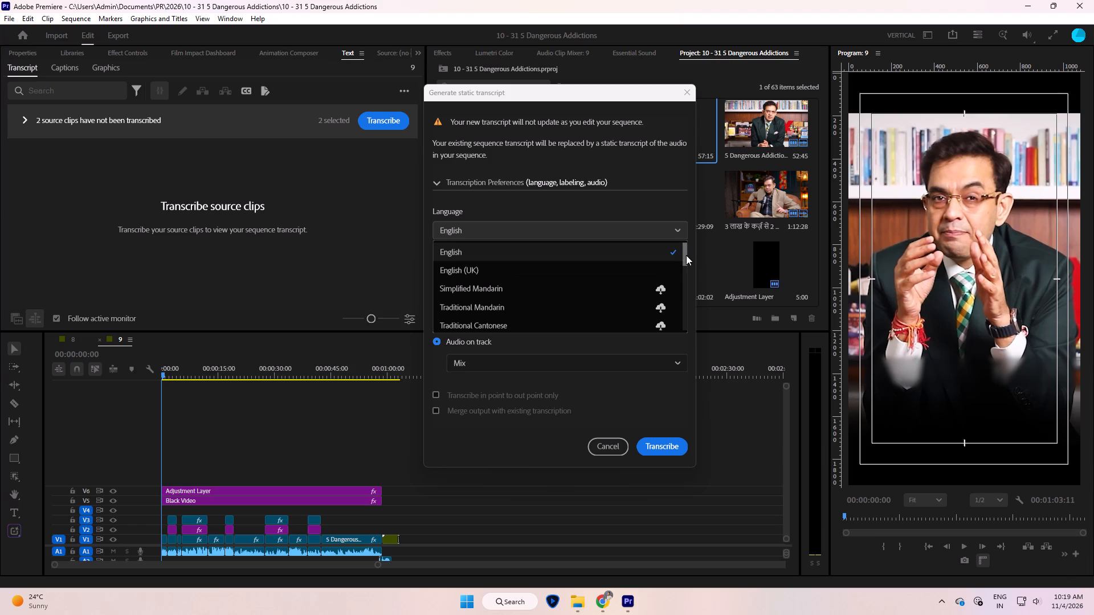
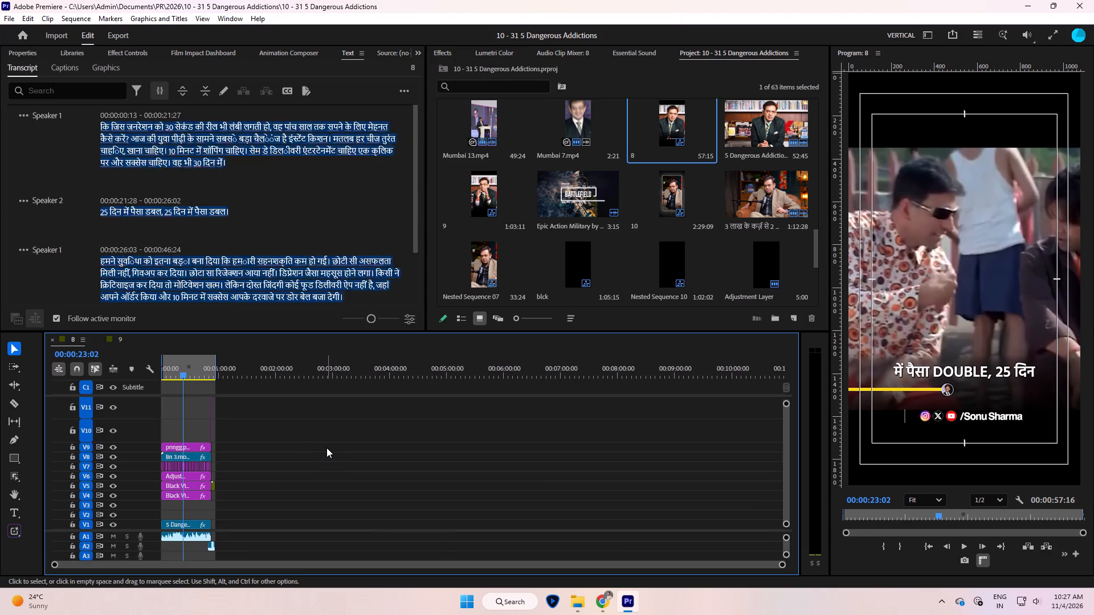
Play sequence 8 in short stretches from about 23 to 31 seconds to review its on-screen captions against the footage.
text(==)
key(equal)
key(space)
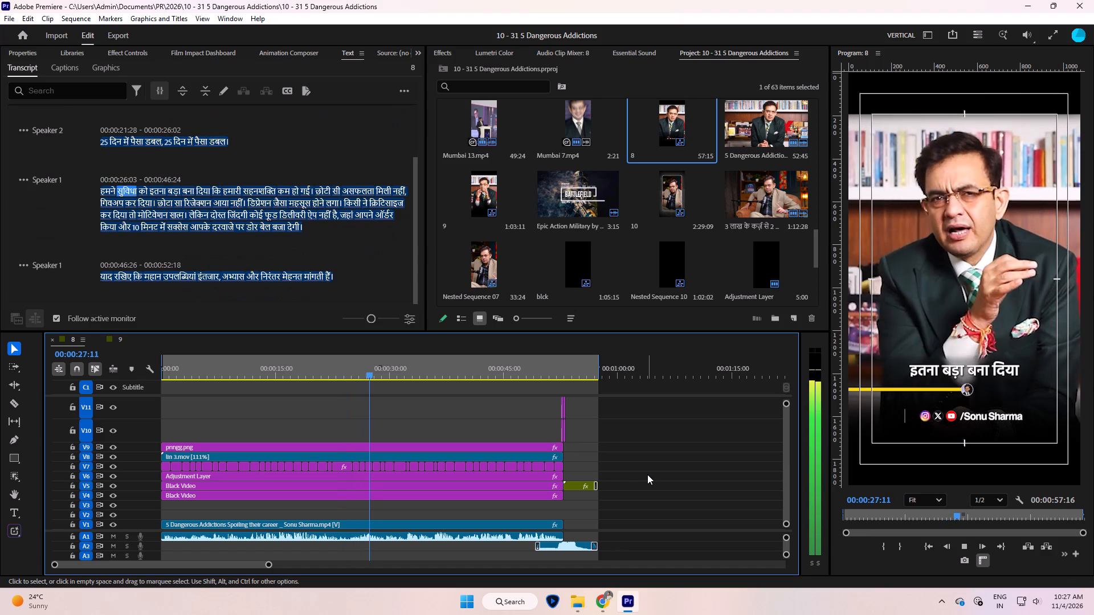
key(space)
scroll(995, 495, down, 2)
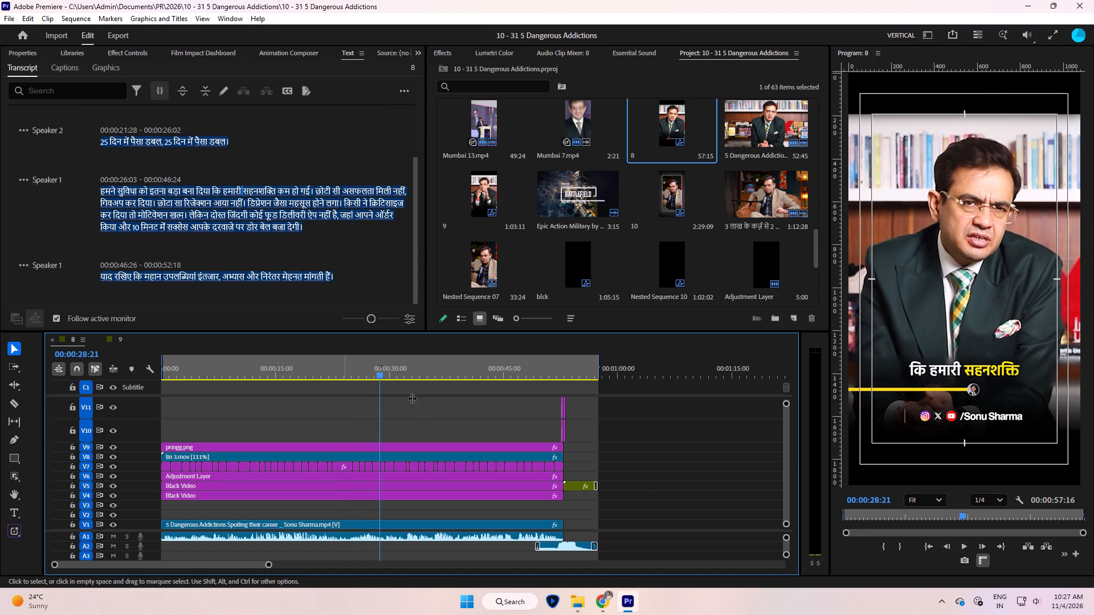
click(446, 388)
key(space)
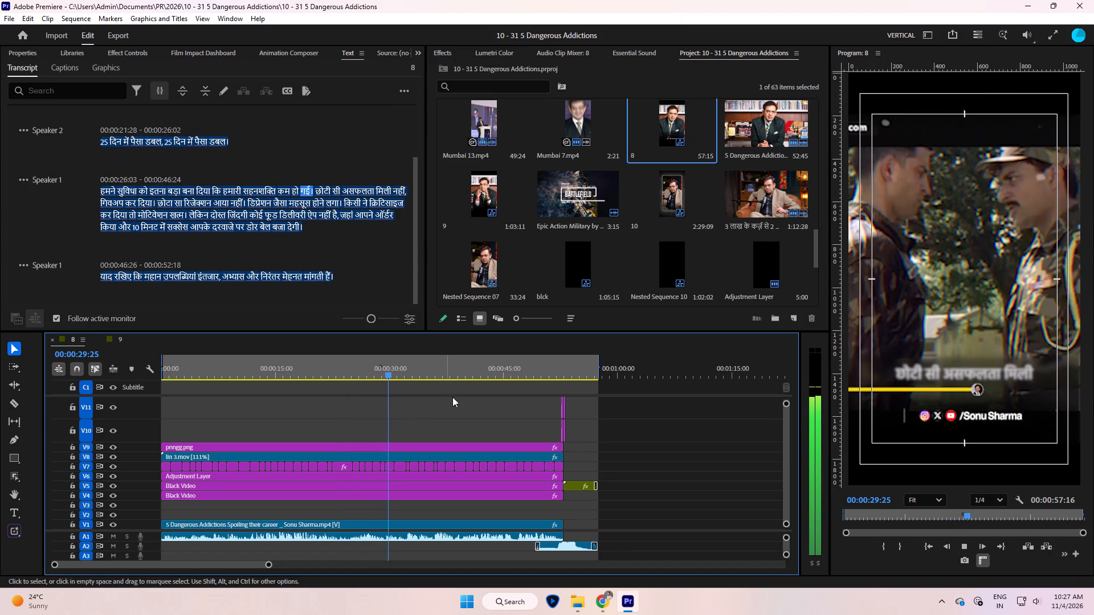
key(space)
click(643, 427)
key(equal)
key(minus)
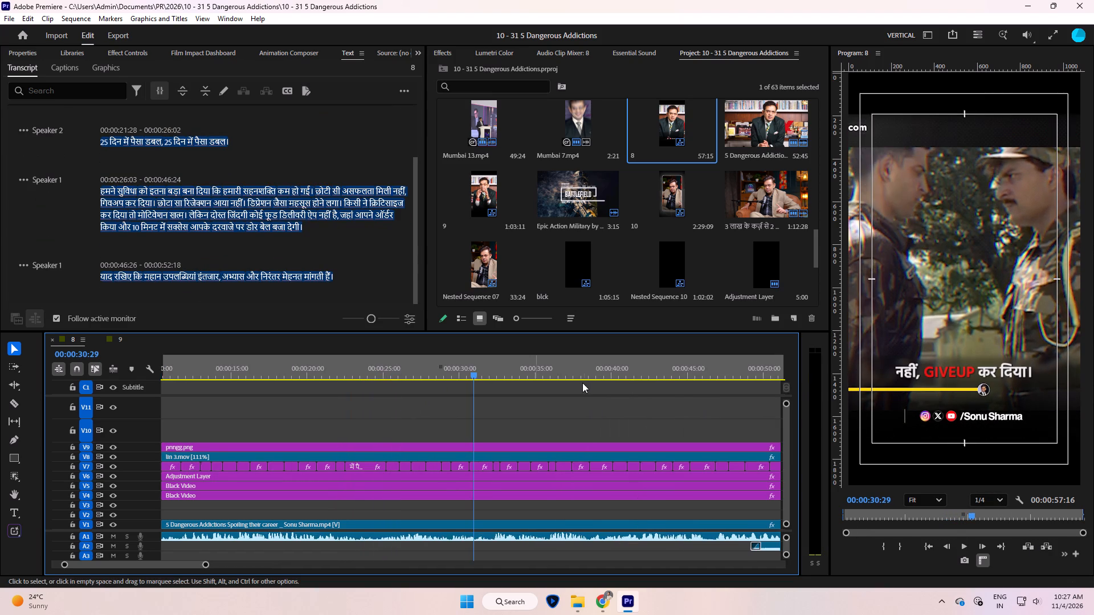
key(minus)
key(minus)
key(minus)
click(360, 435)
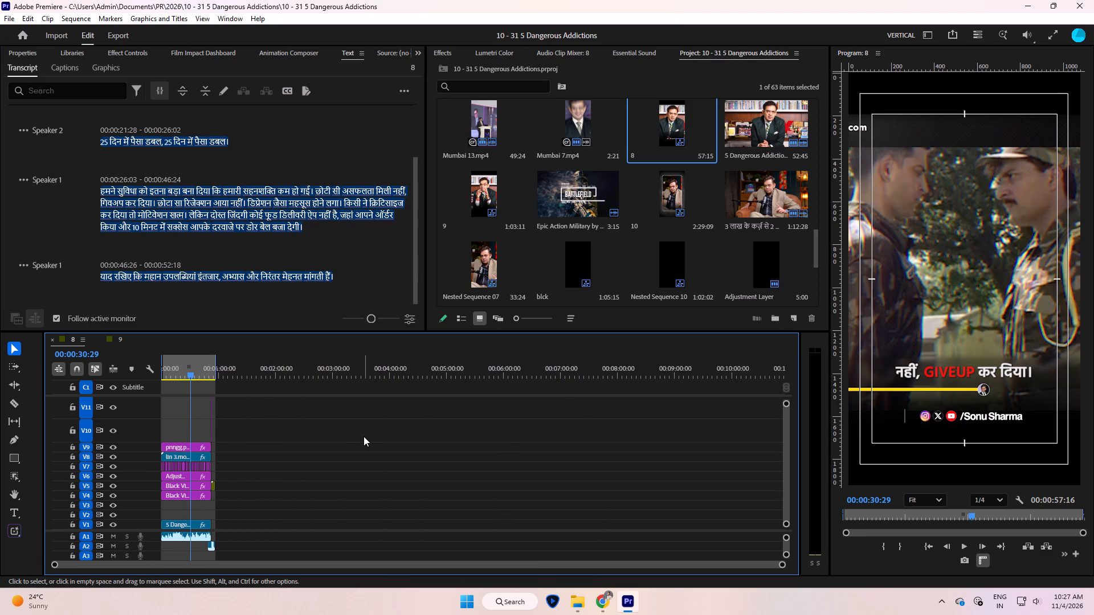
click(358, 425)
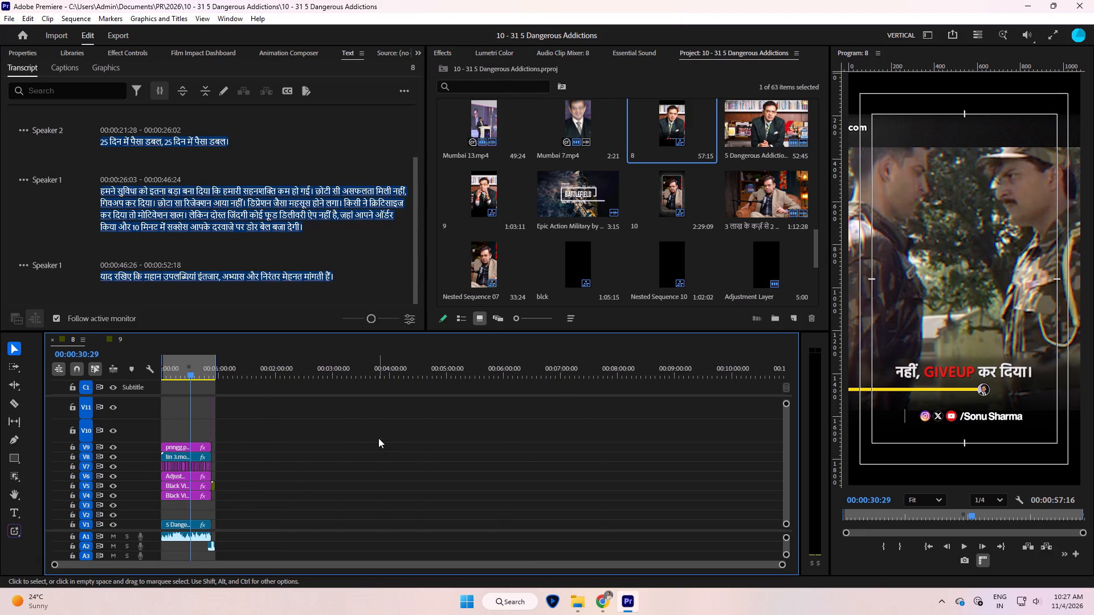
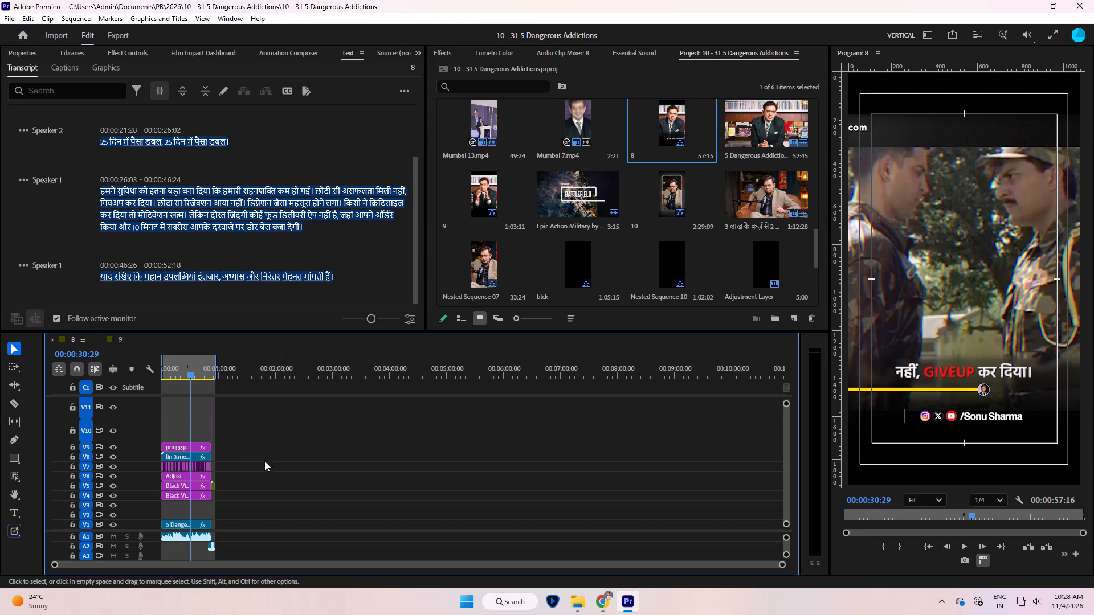
Play sequence 8 briefly from about 30 seconds to check its on-screen caption against the footage.
key(space)
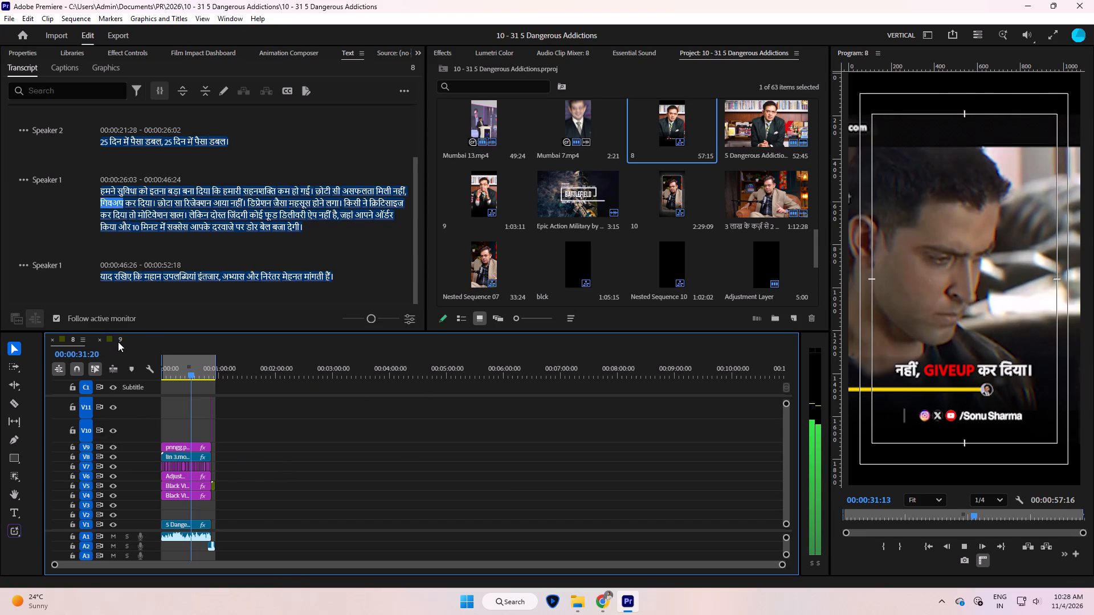
key(space)
Switch to sequence 9 in the timeline and save the project.
click(119, 337)
click(436, 440)
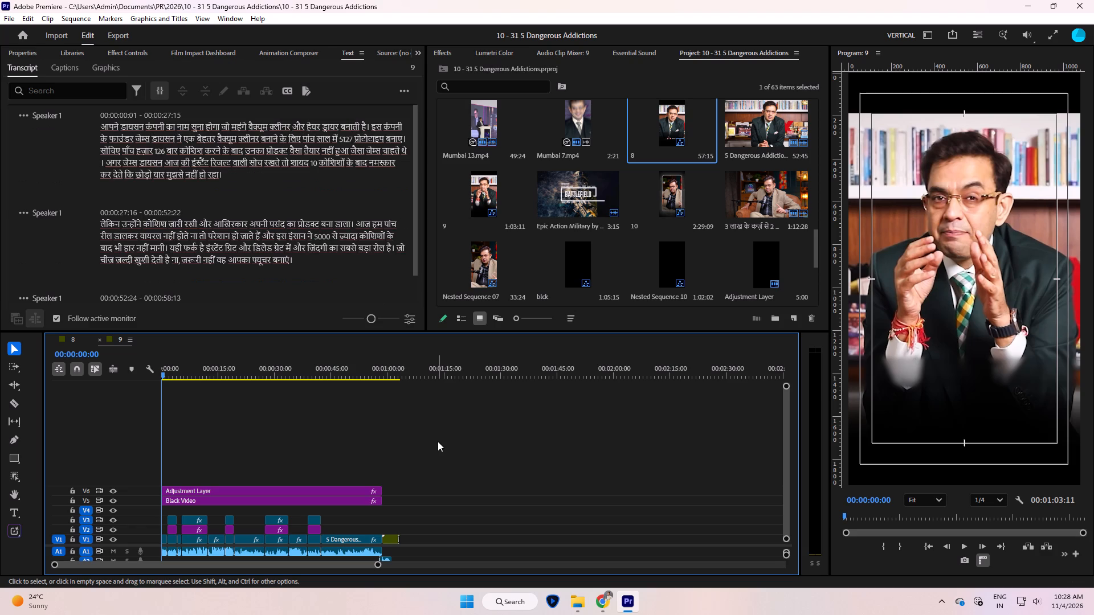
click(411, 445)
key(ctrl+s)
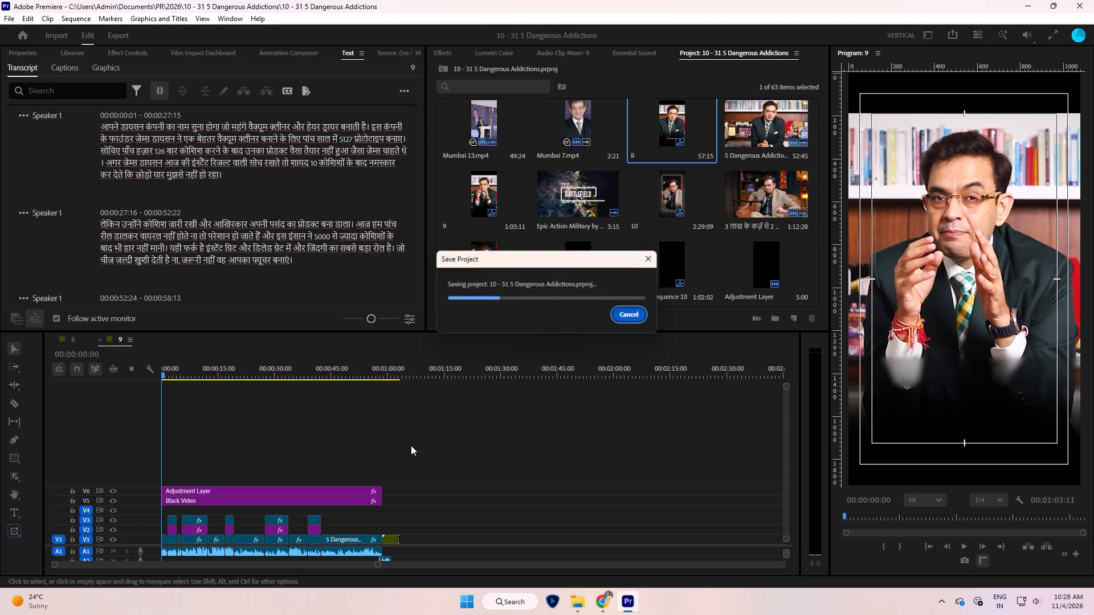
Create captions from sequence 9's transcript as single-line subtitles with a maximum length of 24 characters.
click(287, 92)
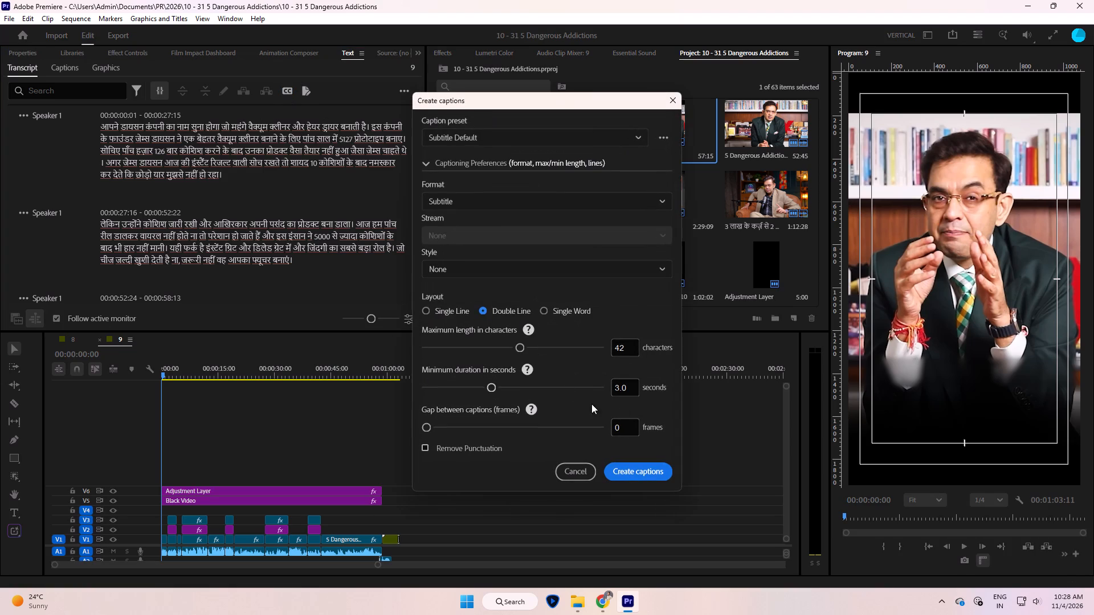
drag(628, 348, 595, 351)
text(24)
click(448, 311)
click(649, 473)
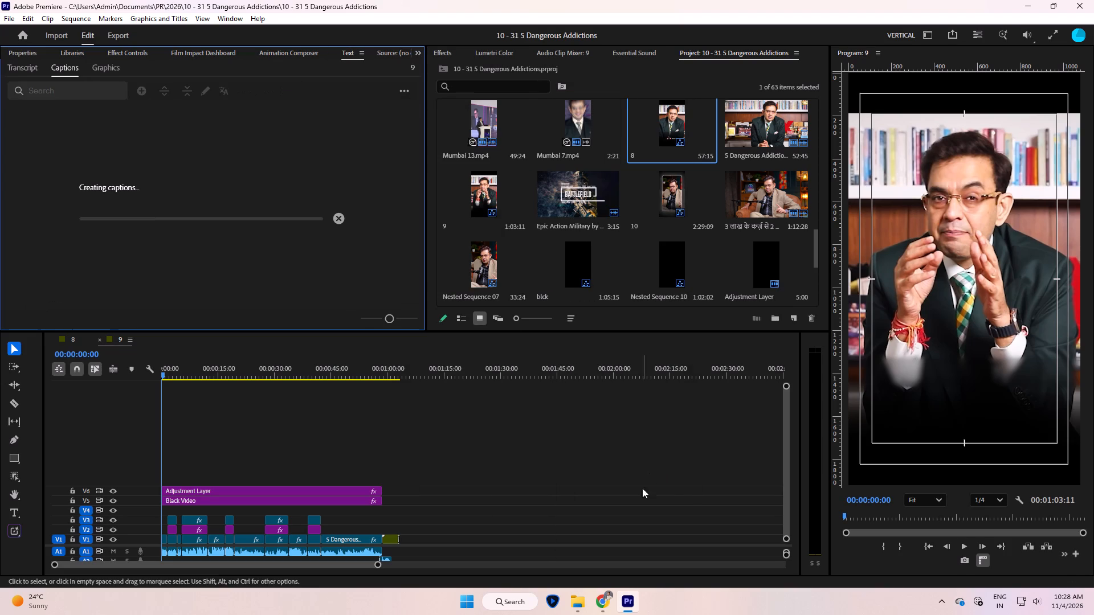
Turn off targeting for the video tracks in sequence 9.
click(89, 489)
click(88, 498)
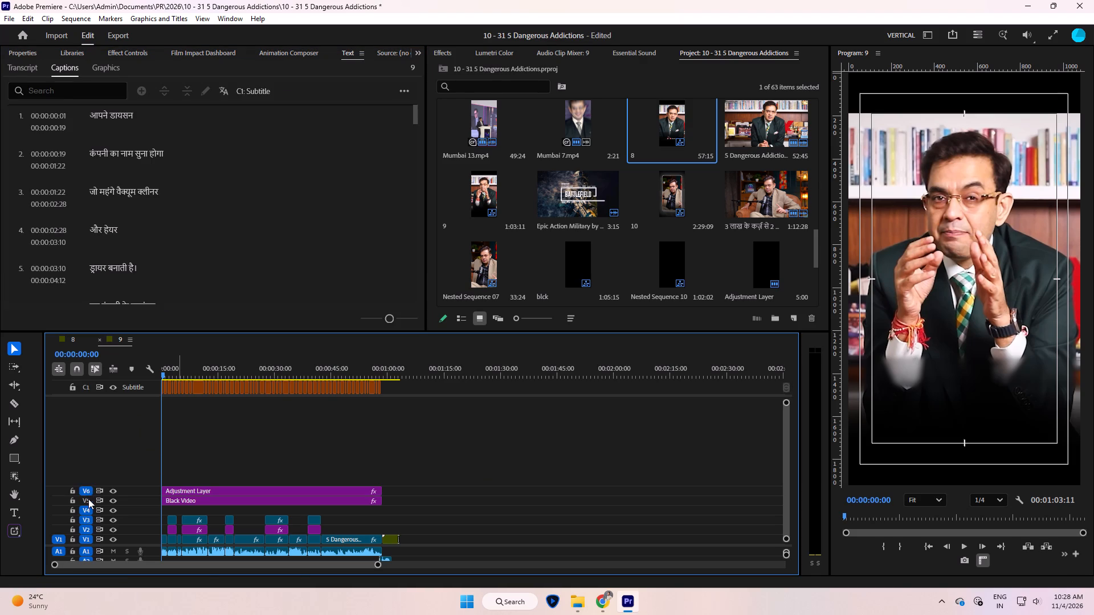
click(88, 499)
Play the first second or so of sequence 9 to check the new captions.
click(372, 430)
key(space)
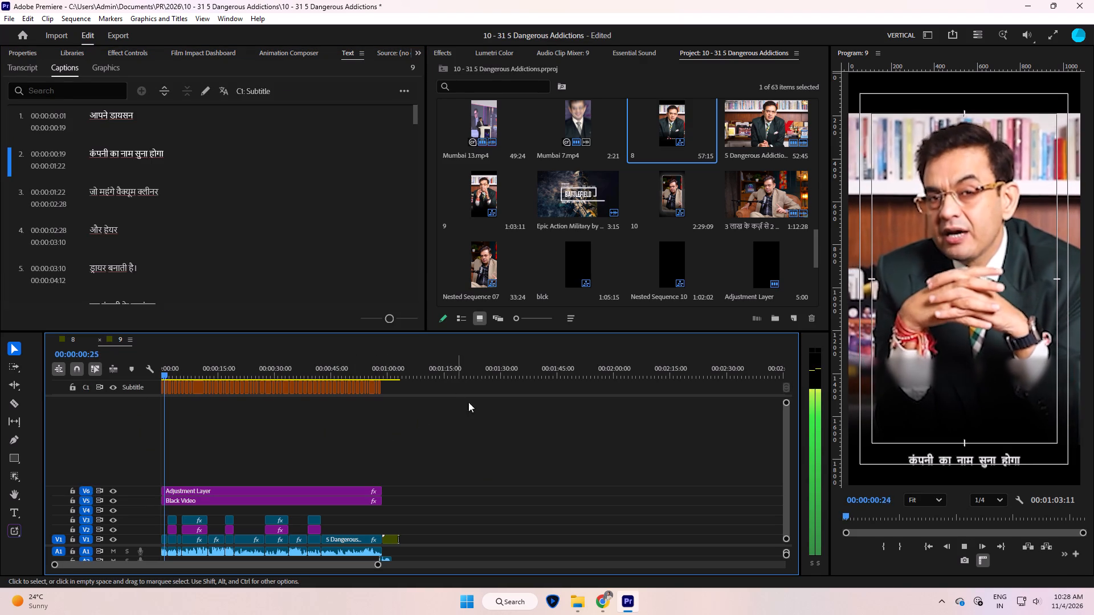
key(space)
Select all captions on sequence 9's subtitle track and raise them by setting their vertical position to -425.
drag(436, 411, 0, 342)
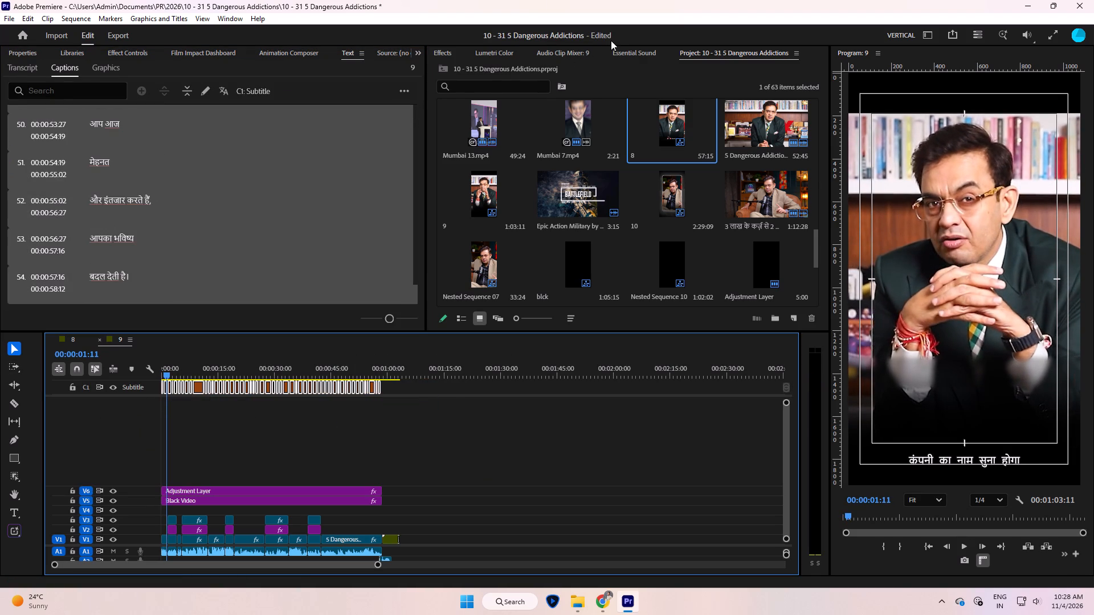
scroll(610, 48, up, 6)
scroll(615, 56, down, 2)
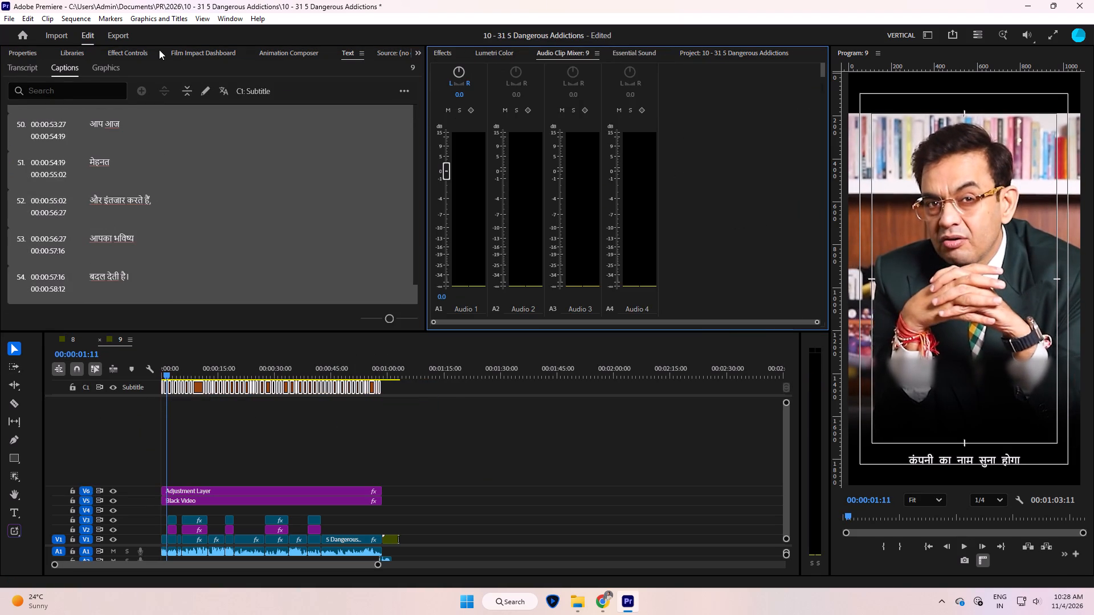
scroll(160, 50, up, 10)
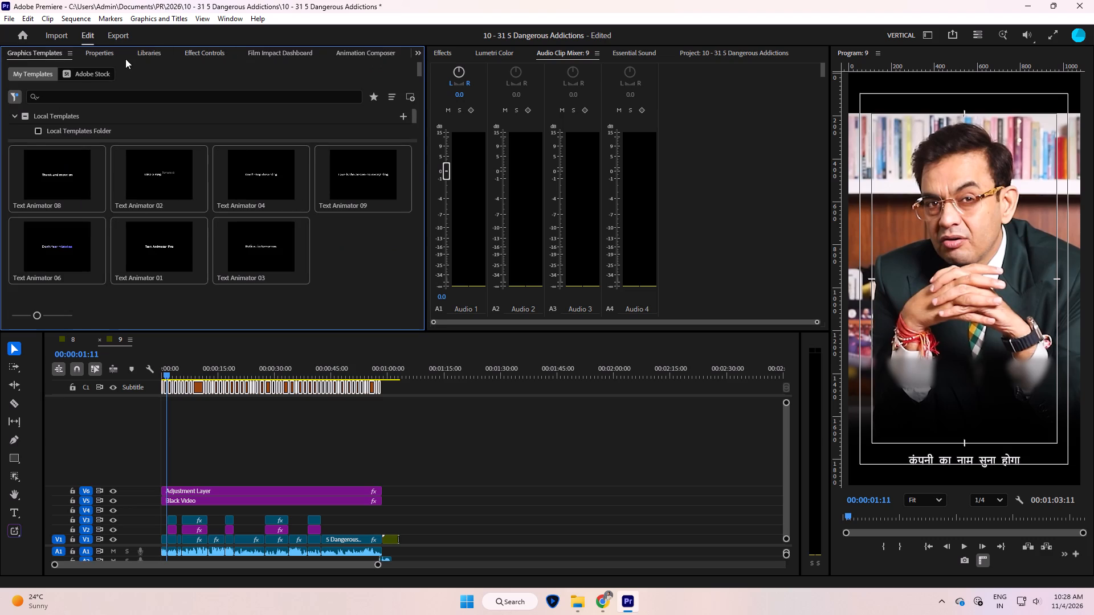
scroll(126, 53, down, 1)
scroll(199, 269, down, 8)
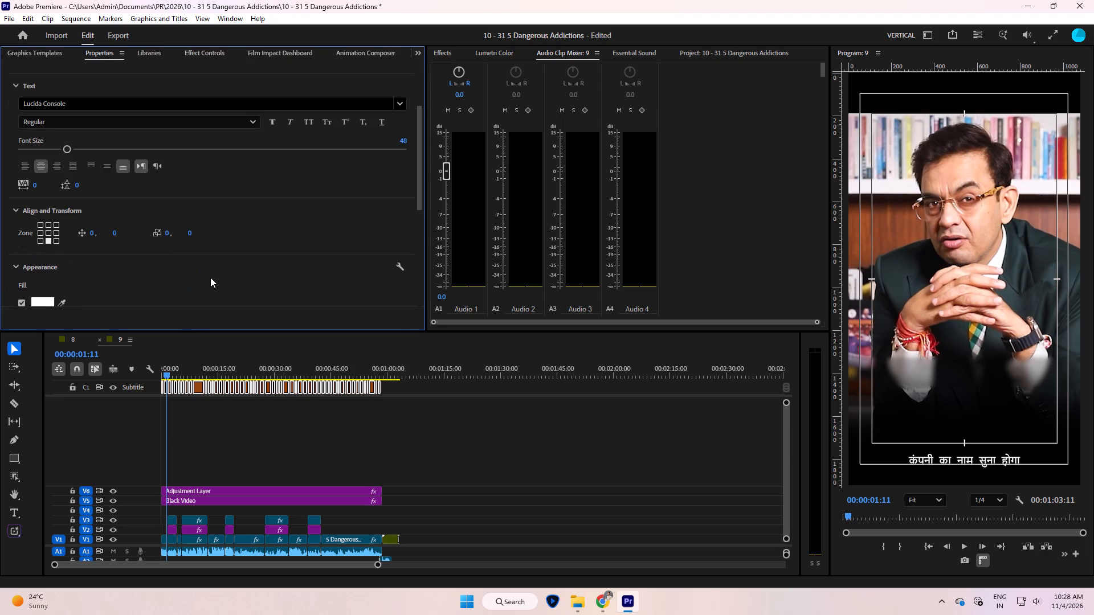
drag(115, 234, 0, 250)
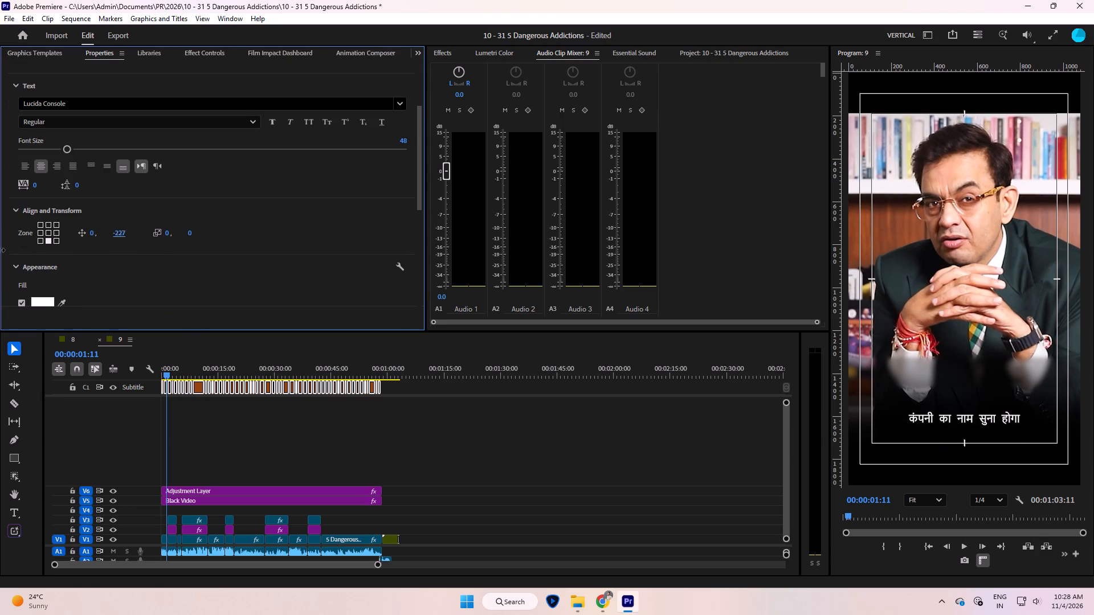
drag(0, 250, 0, 259)
drag(120, 235, 85, 237)
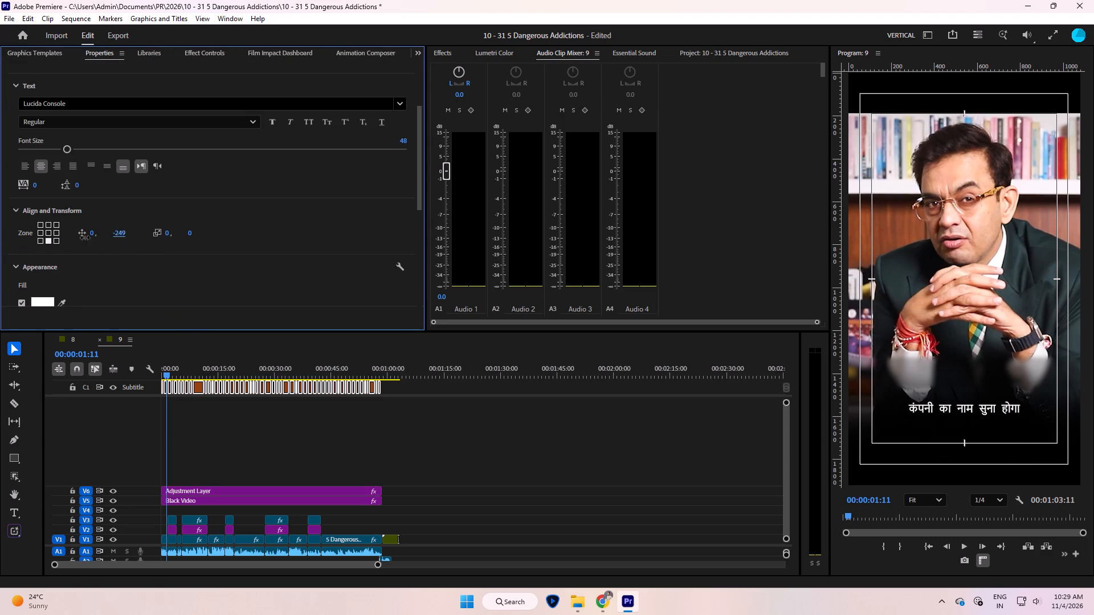
drag(85, 237, 22, 241)
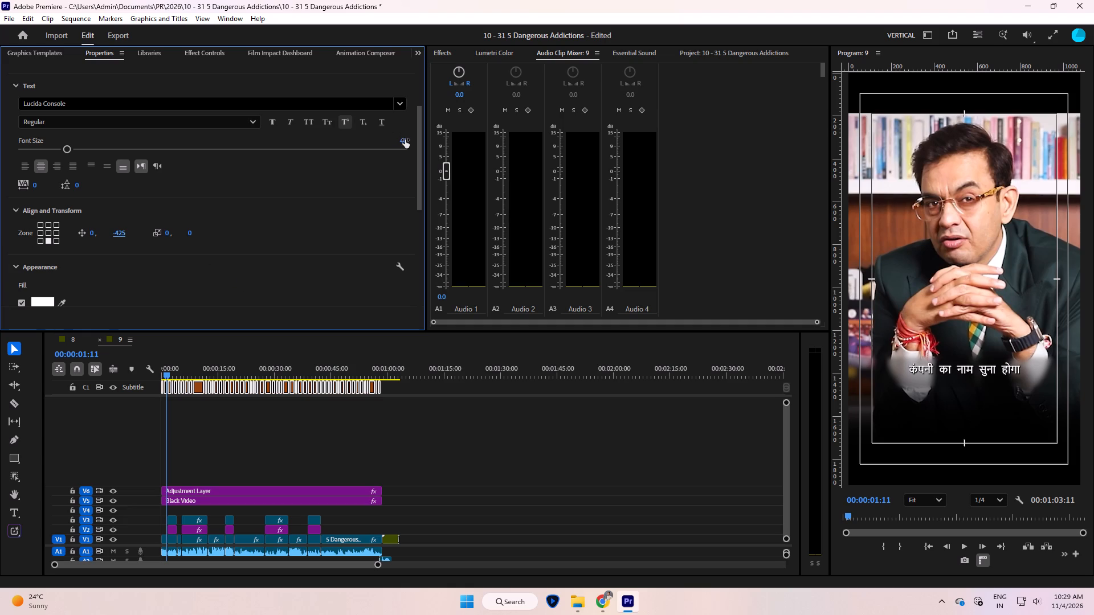
Set the font size of the selected captions to 70.
click(405, 140)
text(70)
click(343, 242)
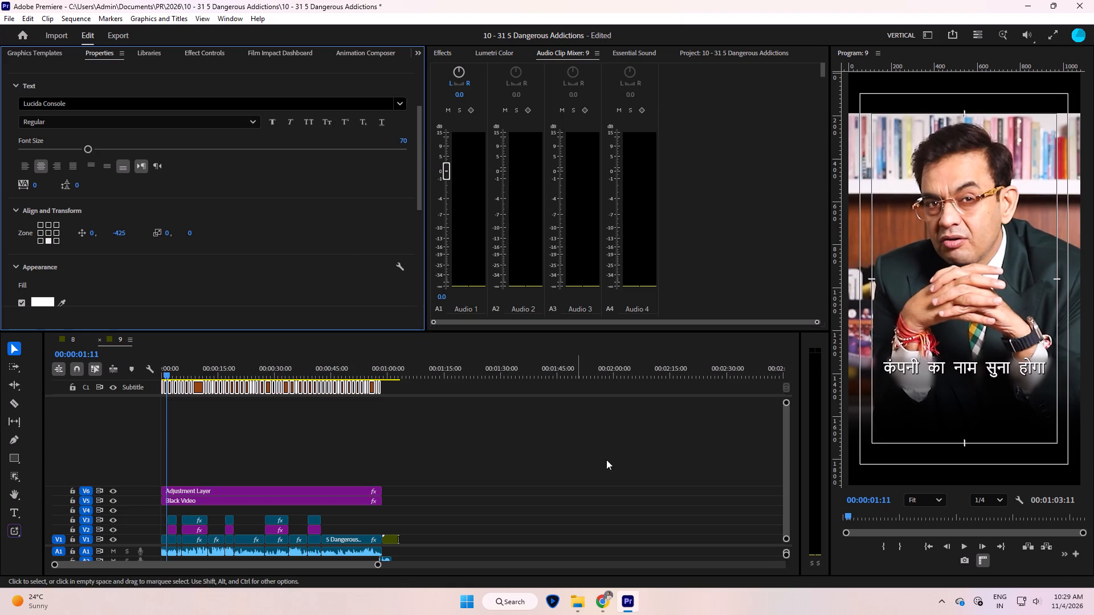
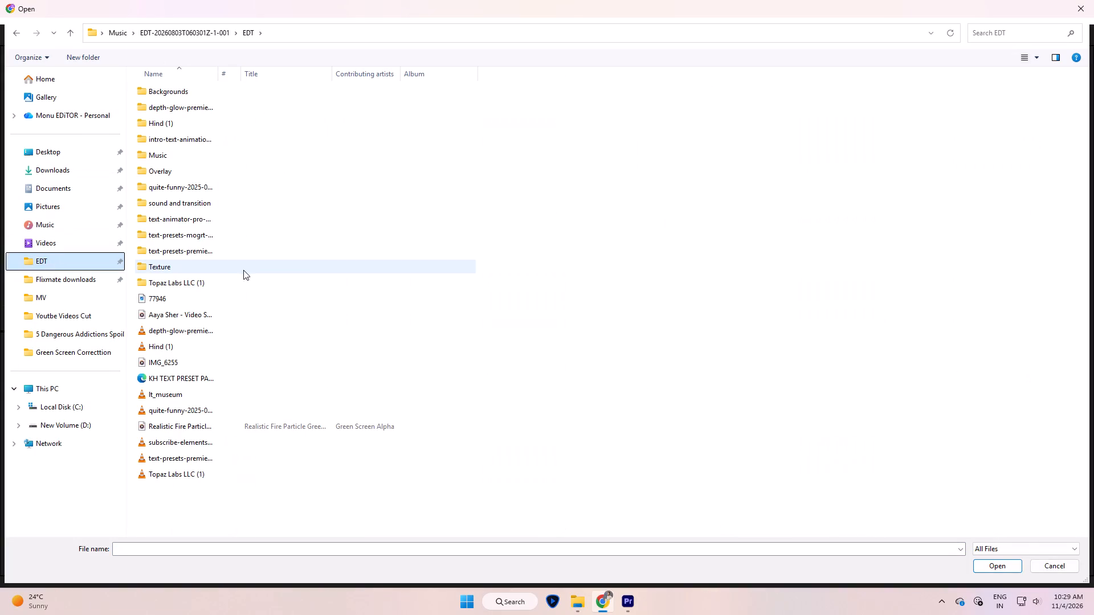
double_click(175, 239)
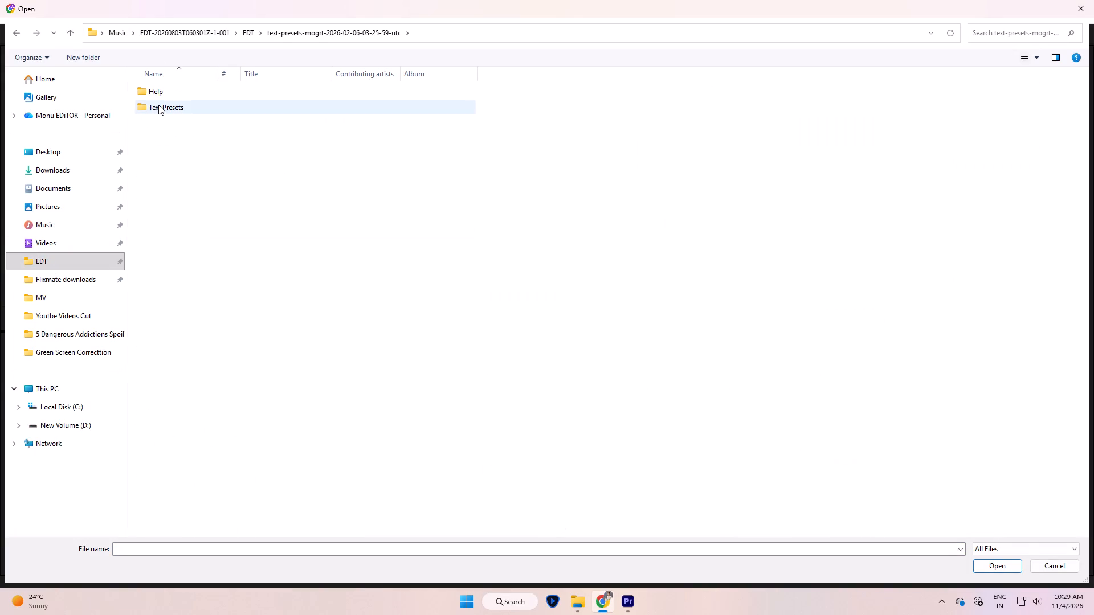
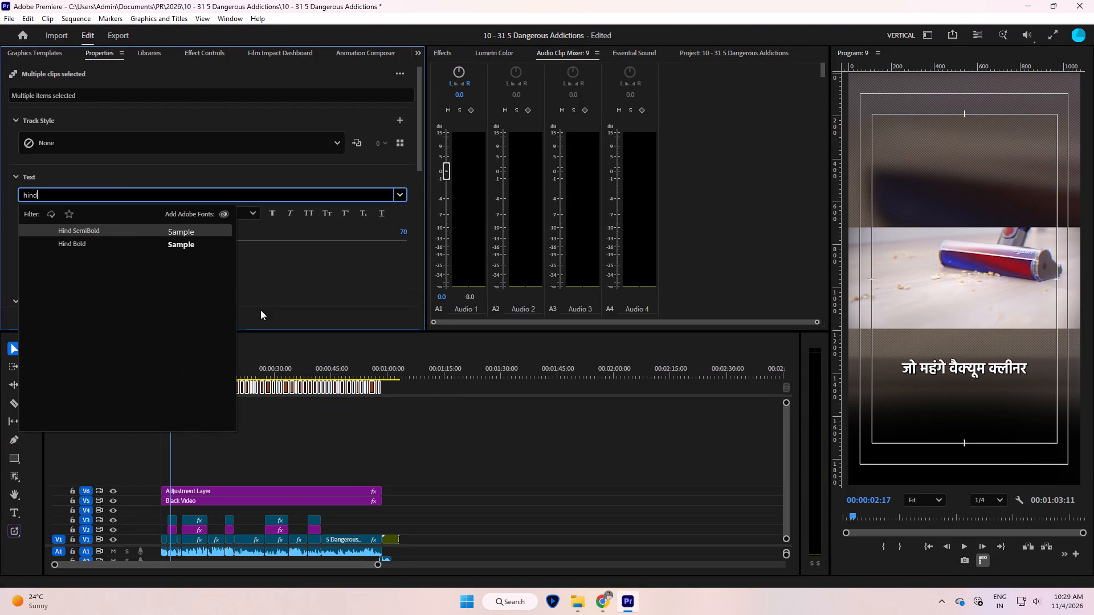
Set the font of the selected subtitle captions to Hind SemiBold.
click(193, 233)
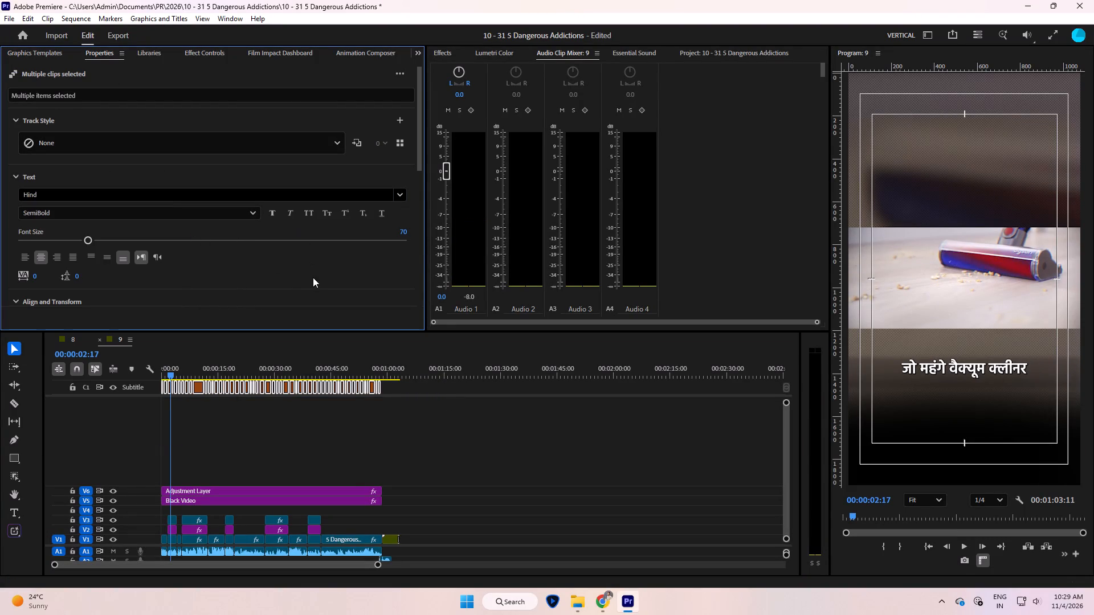
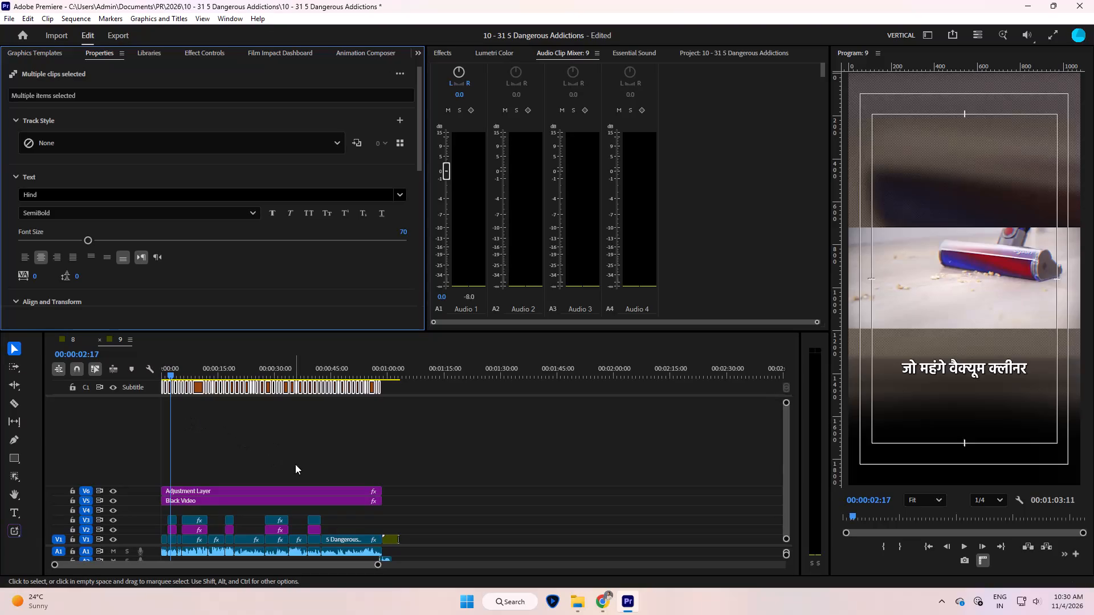
Turn on track targeting for the C1 Subtitle track in sequence 9.
key(space)
key(space)
click(291, 424)
key(equal)
key(equal)
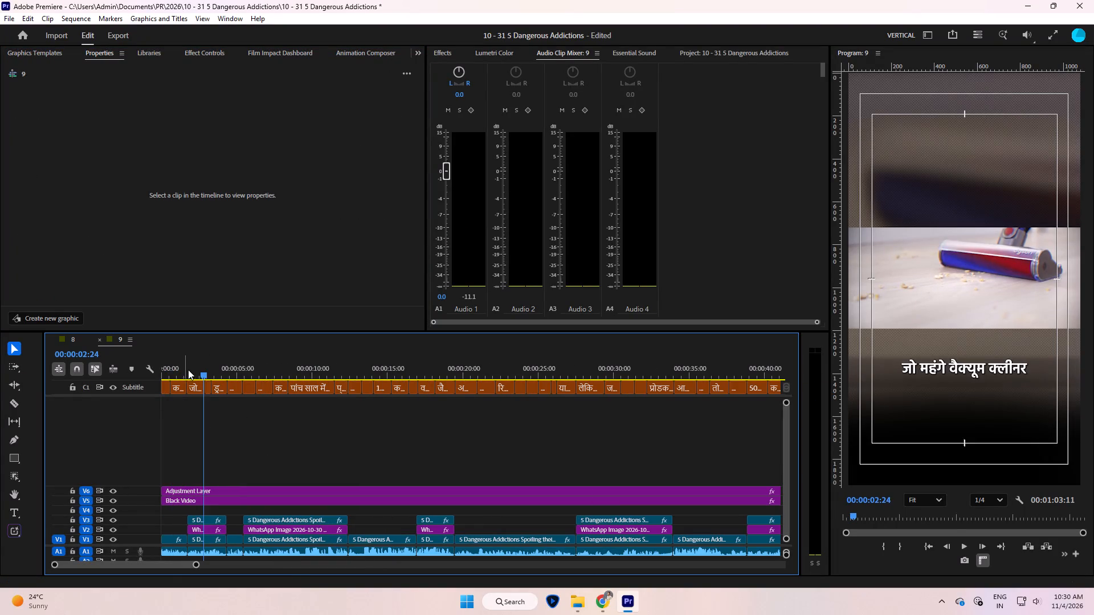
drag(186, 368, 121, 401)
shift+click(86, 386)
Play the opening seconds of the sequence and check the captions, including in a full-screen preview.
click(319, 468)
key(space)
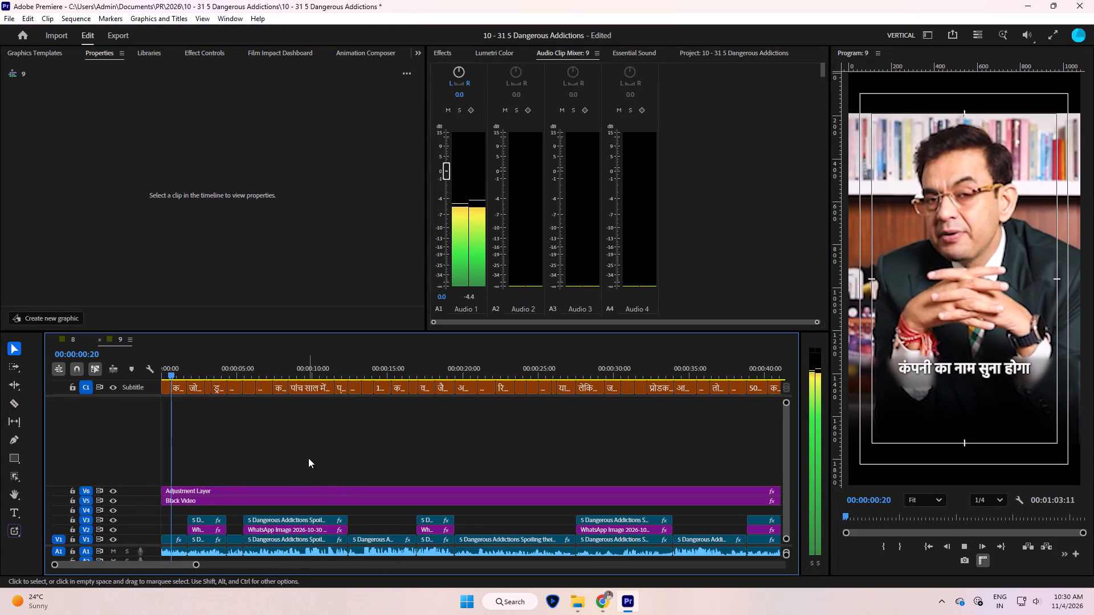
key(space)
key(space)
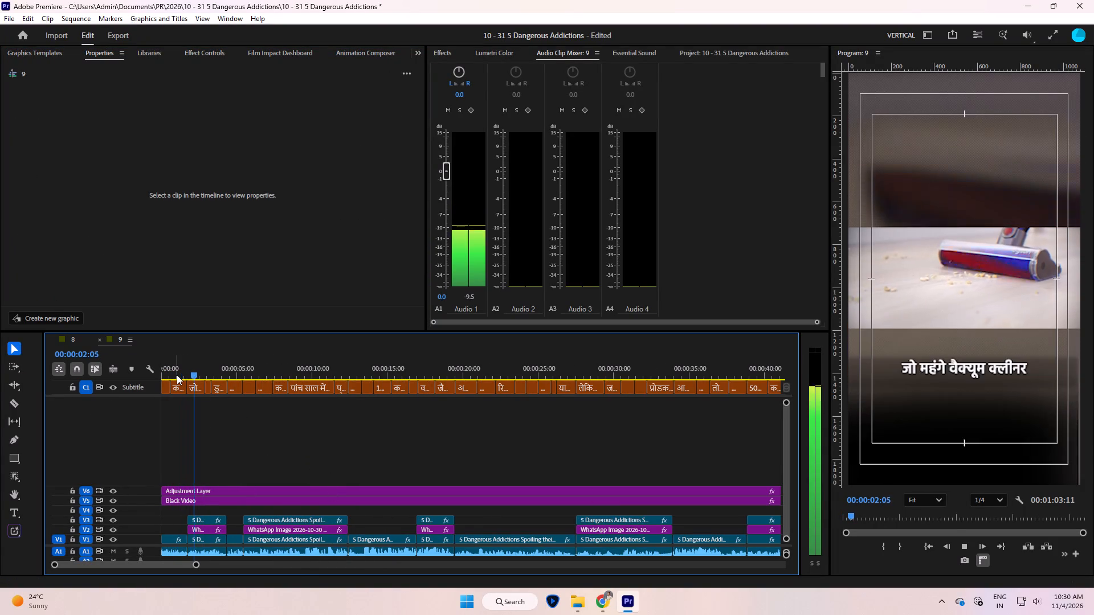
key(space)
key(ctrl+grave)
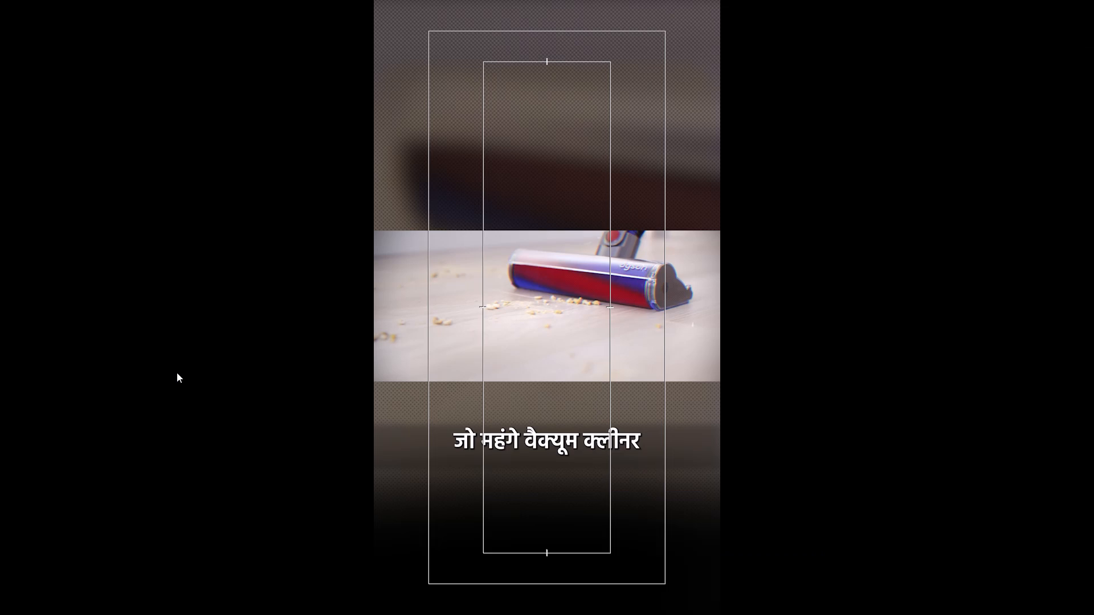
key(ctrl+grave)
drag(177, 372, 152, 382)
key(space)
key(space)
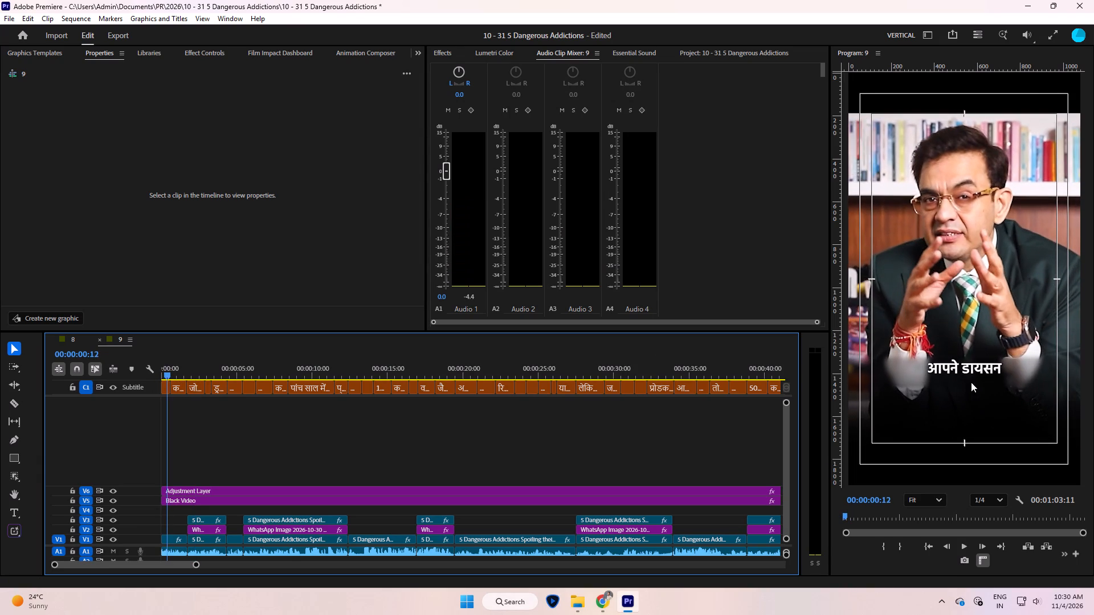
Replace the word "डायसन" with "dyson" in the first caption.
triple_click(969, 374)
click(961, 364)
drag(960, 367, 1009, 366)
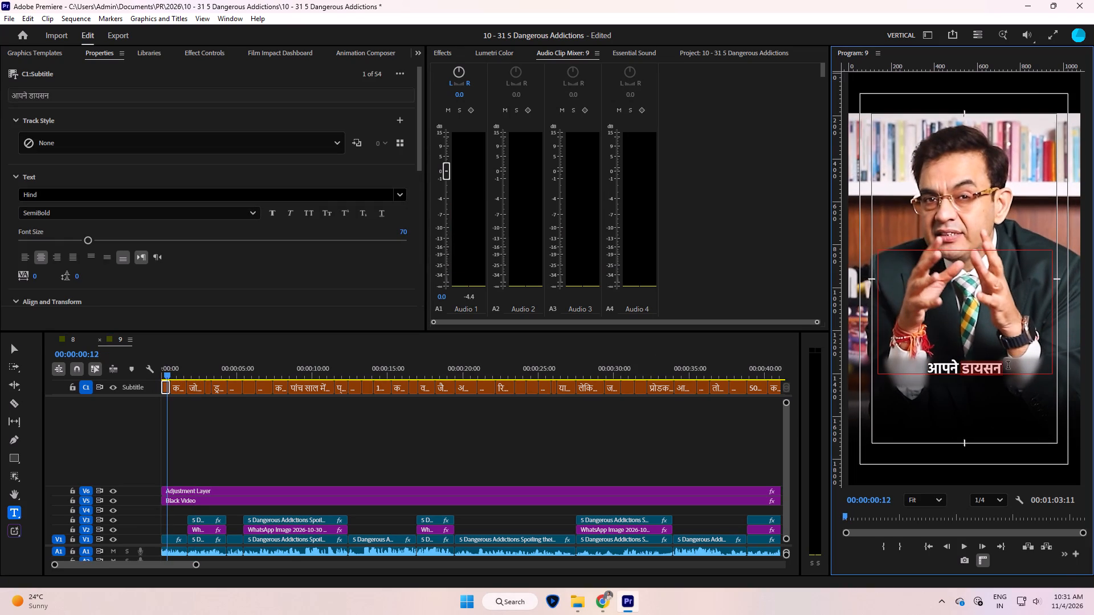
text(dy)
key(s)
key(o)
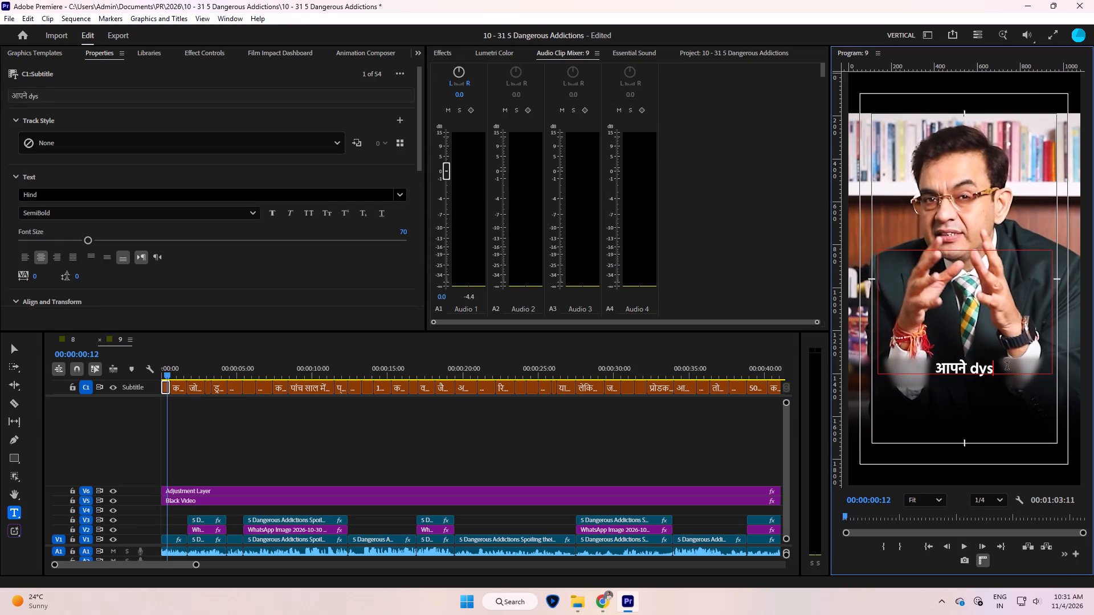
key(n)
click(621, 441)
Apply All Caps to all captions on the C1 Subtitle track.
key(minus)
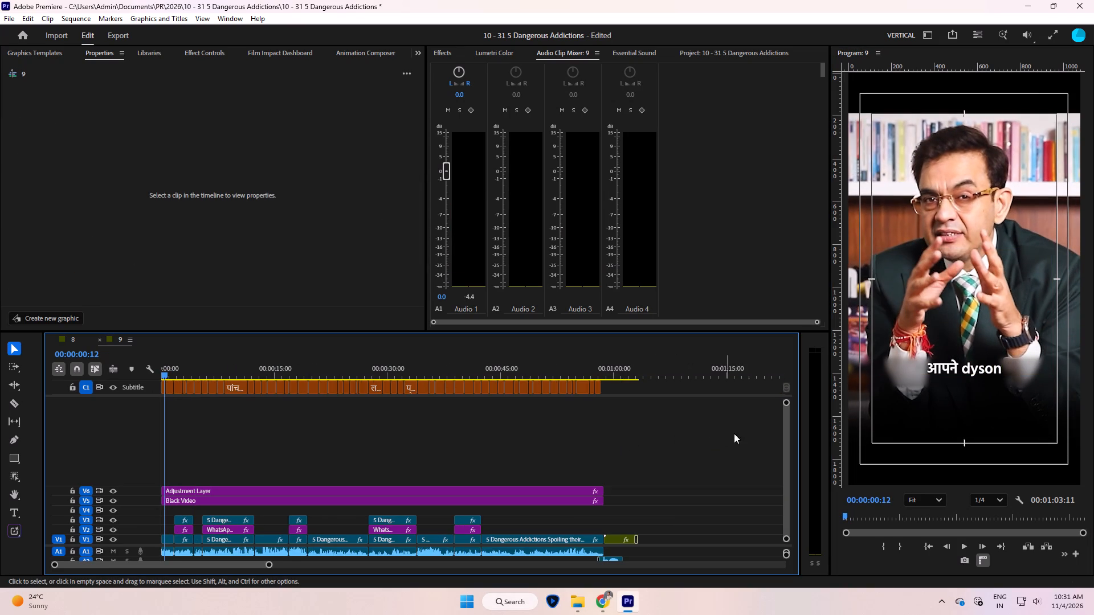
drag(686, 407, 139, 398)
drag(142, 391, 144, 386)
drag(623, 463, 100, 343)
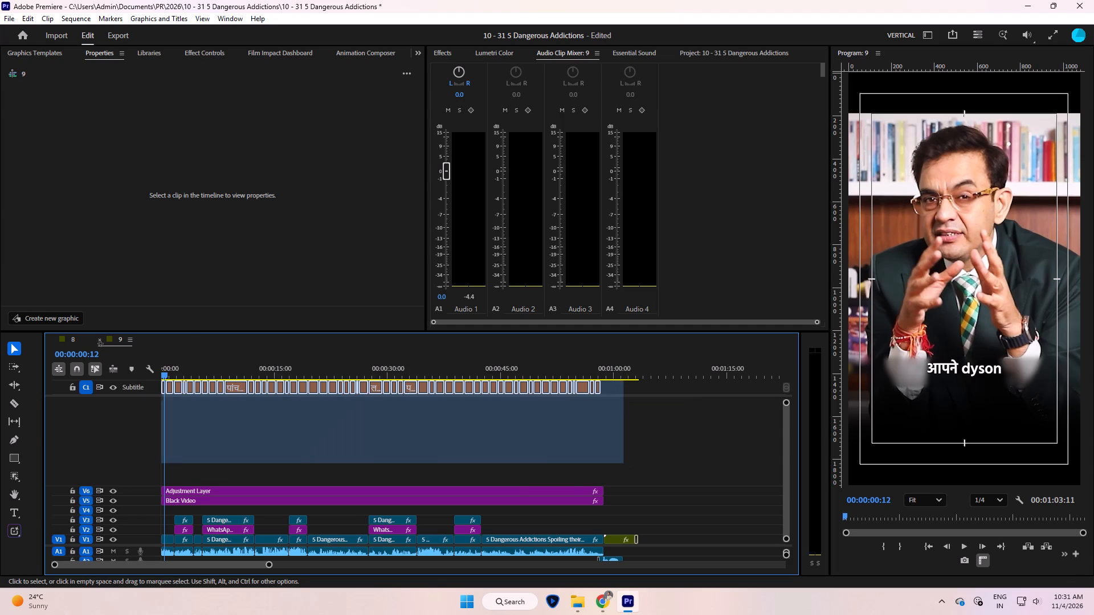
drag(100, 343, 104, 335)
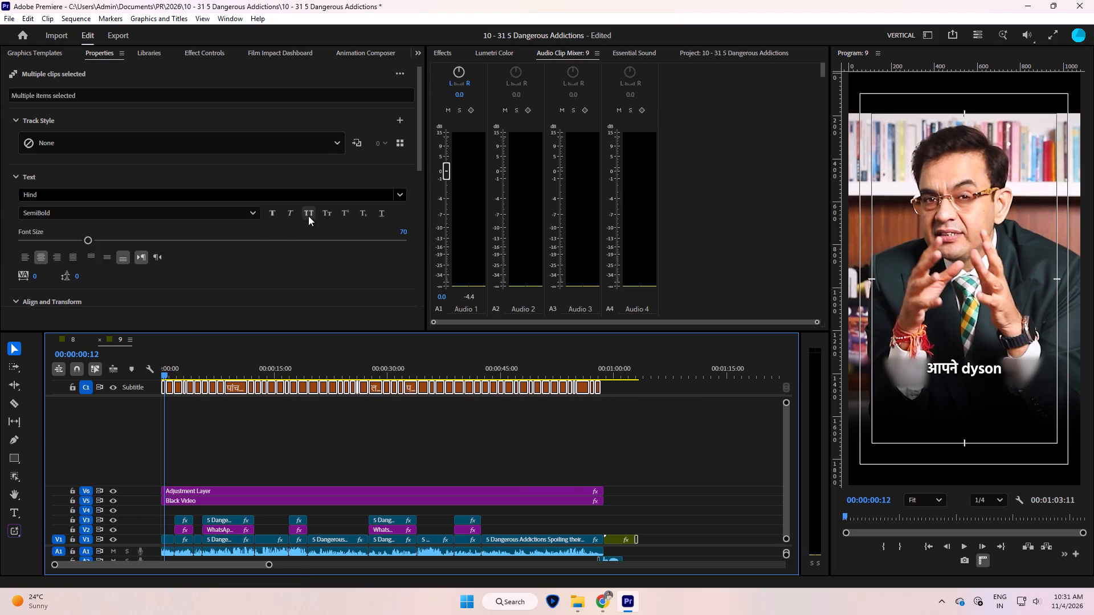
click(308, 216)
click(258, 437)
Set the fill of the word "DYSON" in the first caption to yellow, about RGB 255, 252, 0.
key(equal)
key(equal)
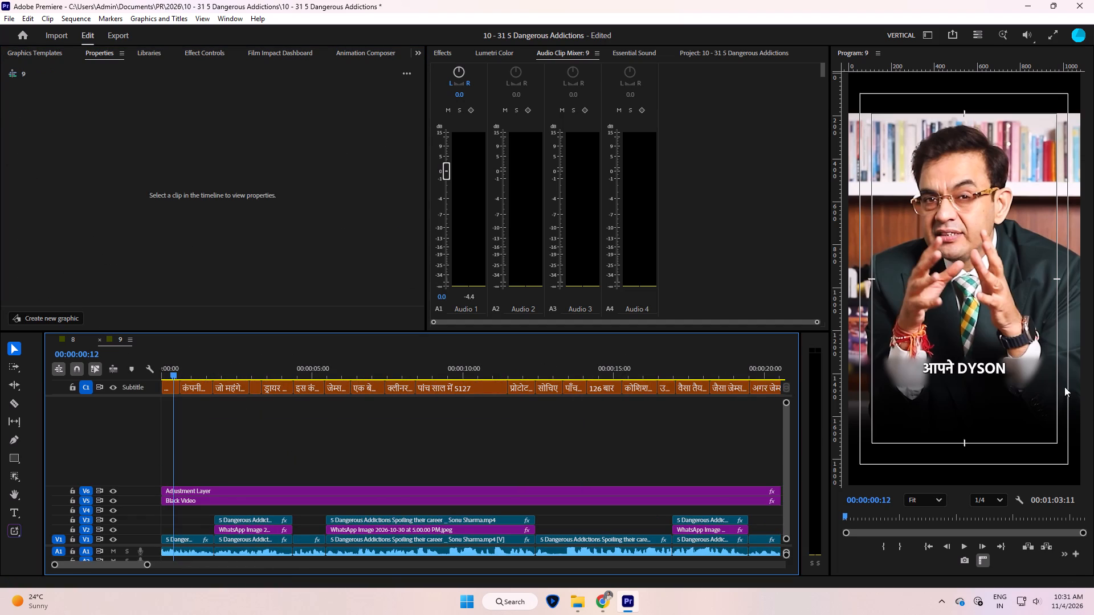
triple_click(961, 367)
click(956, 356)
drag(959, 368, 961, 366)
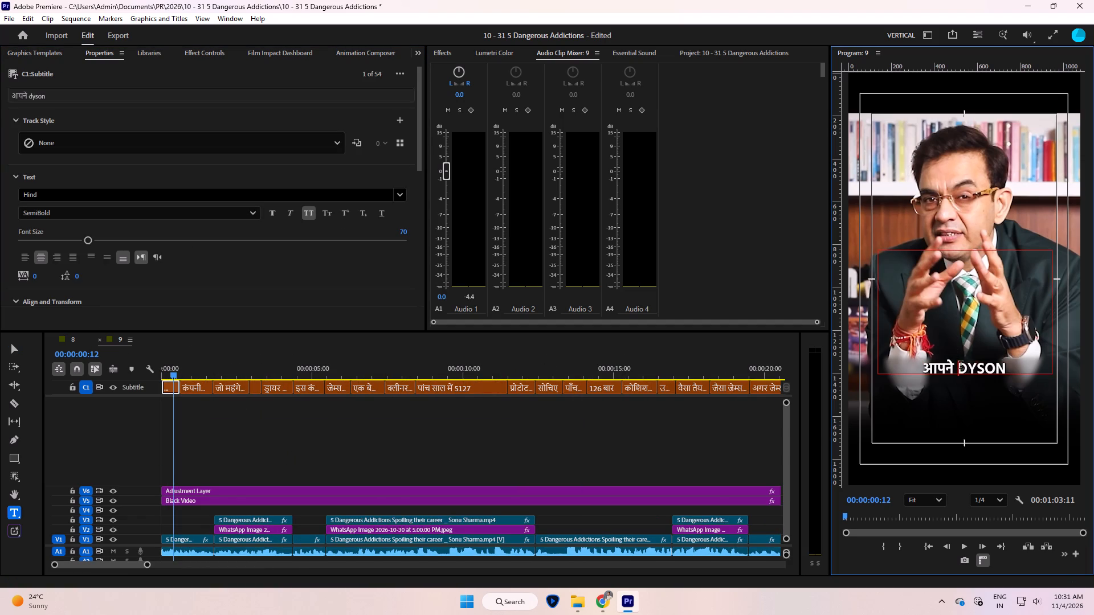
drag(961, 366, 1042, 365)
scroll(209, 273, down, 9)
click(41, 289)
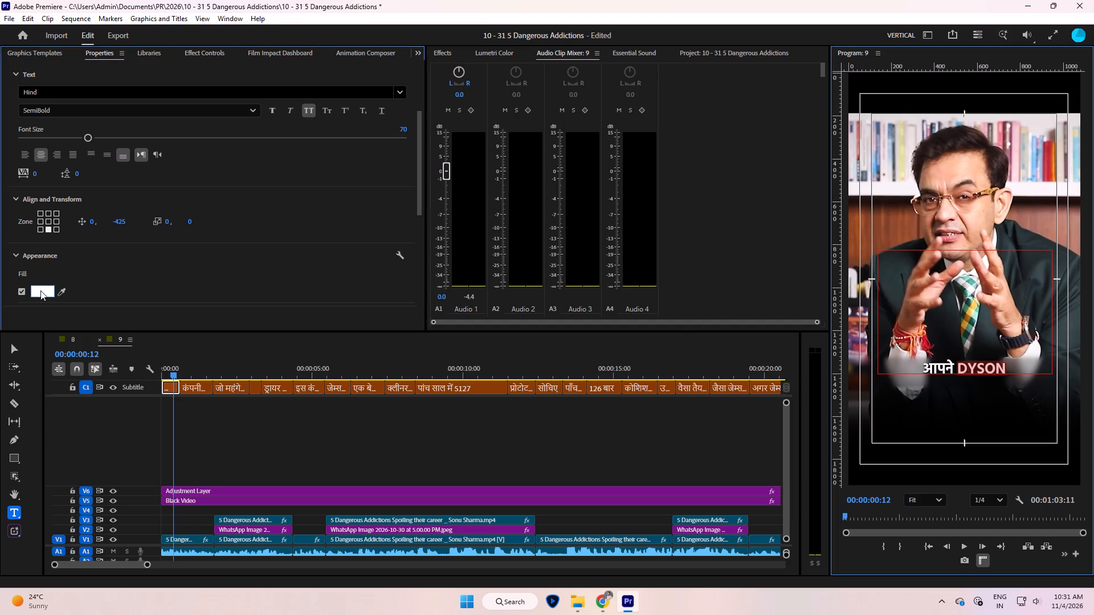
drag(448, 277, 613, 440)
click(570, 239)
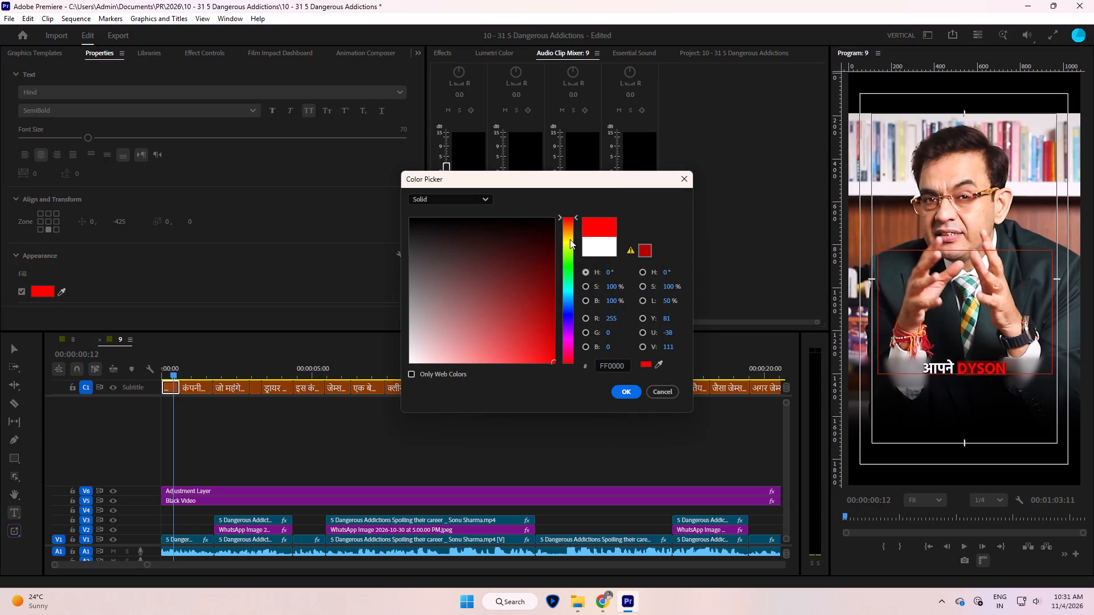
click(568, 241)
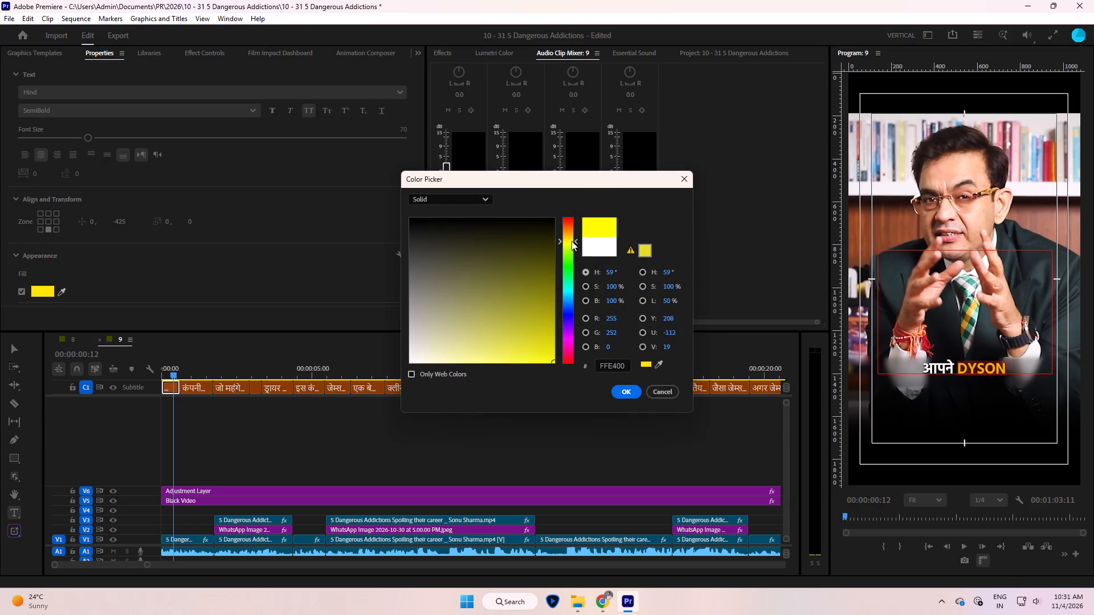
key(Return)
Play the opening again to check the timing of the first two captions against the speech.
click(231, 493)
key(space)
key(space)
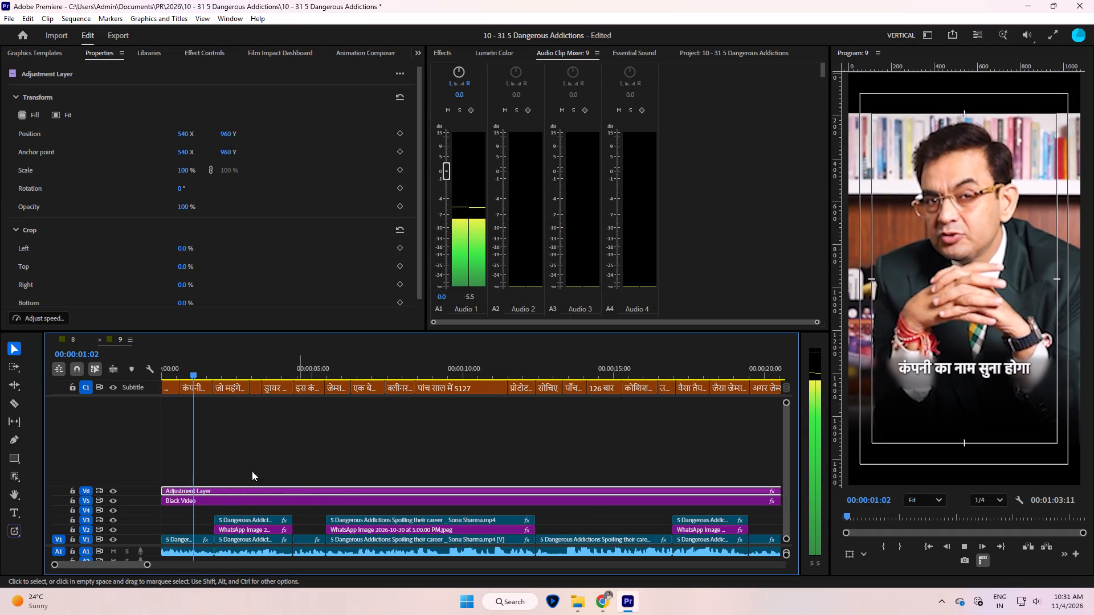
click(162, 369)
key(space)
key(space)
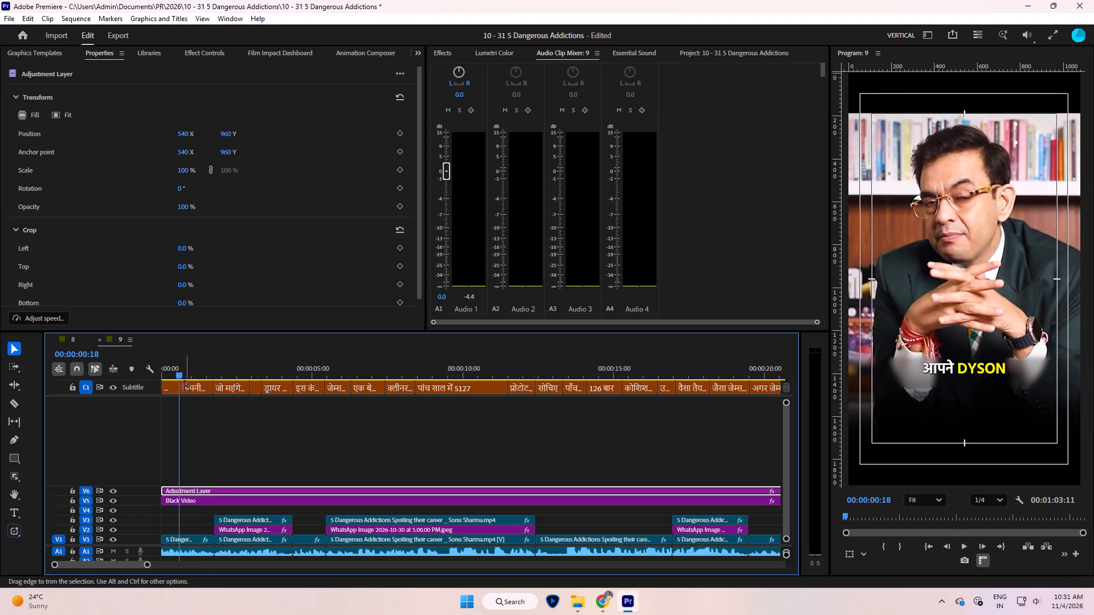
key(space)
key(space)
Delete the word "कंपनी" from the start of the second caption.
click(193, 389)
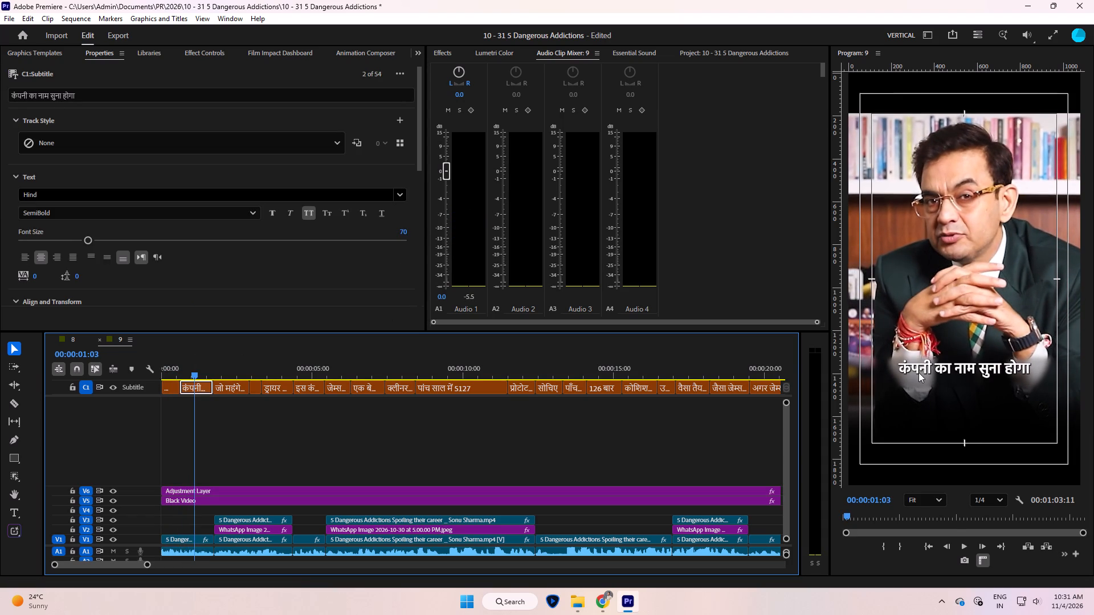
triple_click(919, 372)
click(929, 357)
drag(933, 366, 817, 366)
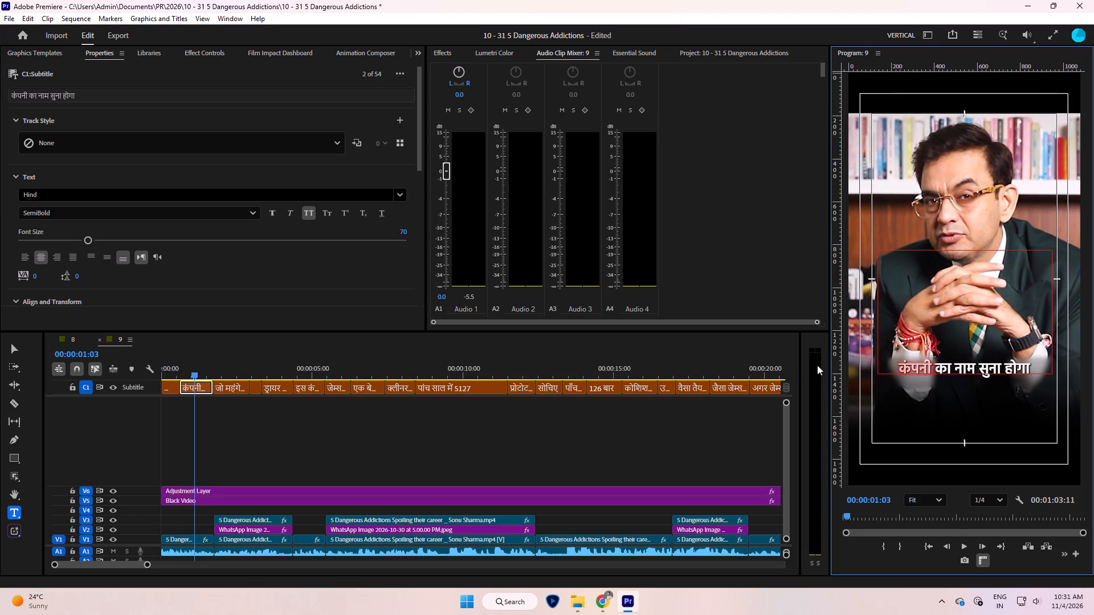
key(BackSpace)
click(260, 443)
Cut off the second caption's portion before 00:00:00:28 and extend the first caption's end to meet it.
click(184, 372)
key(space)
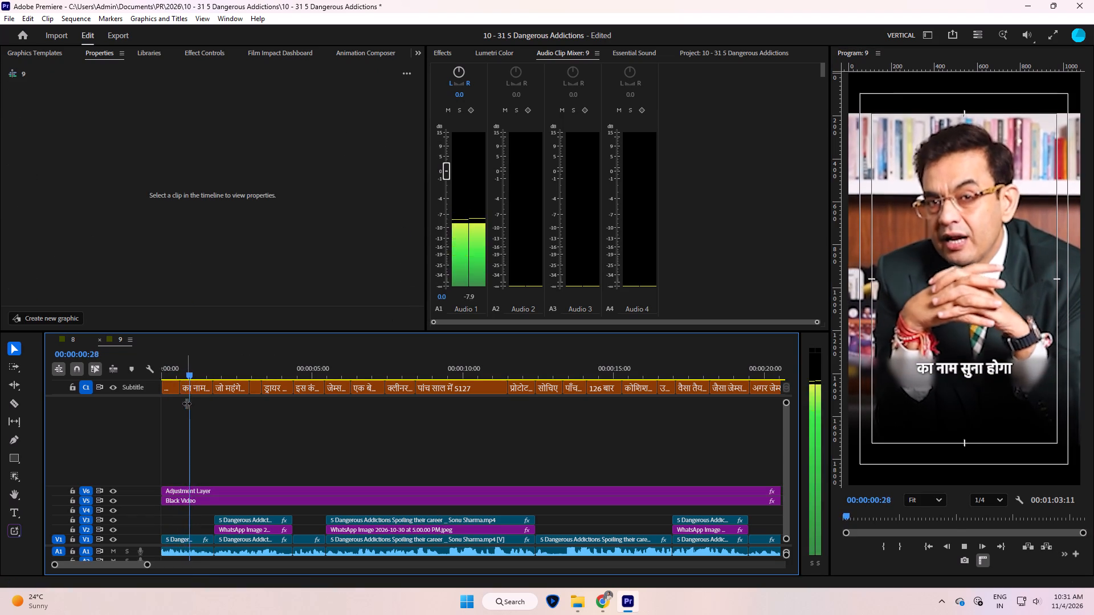
key(space)
key(Left)
key(Left)
key(Left)
click(194, 386)
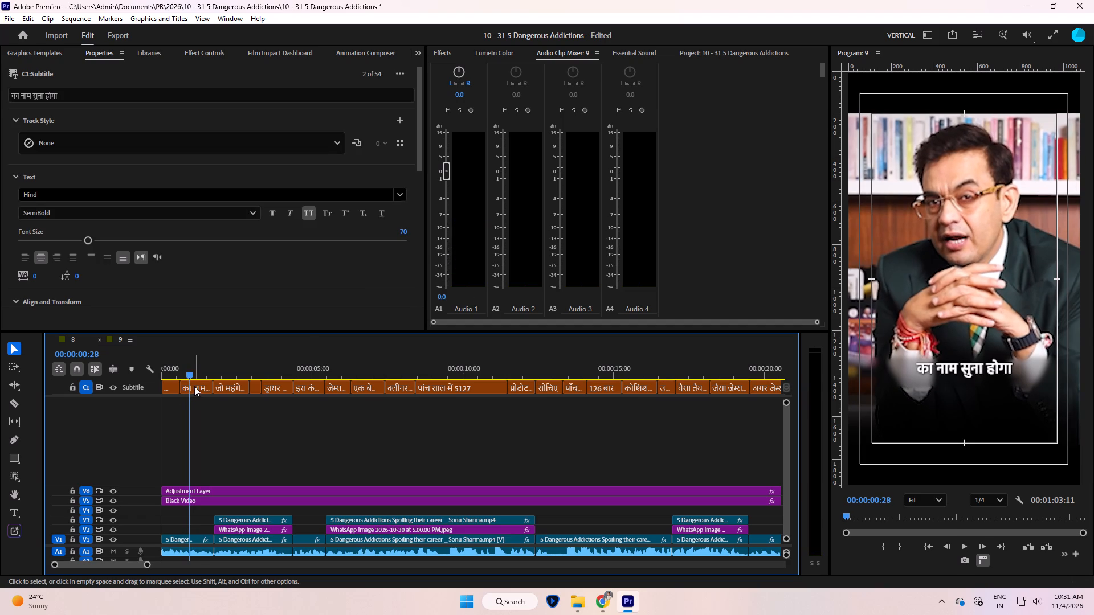
key(k)
click(186, 389)
key(Delete)
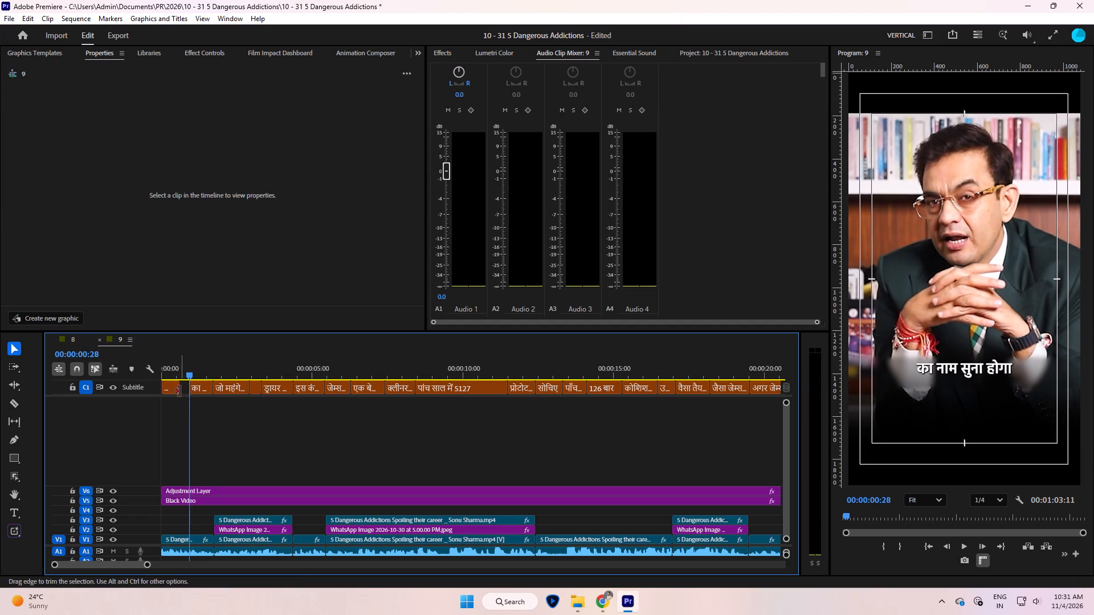
drag(179, 391, 193, 391)
Append "ccompany" after "DYSON" in the first caption, separated by a space.
click(173, 373)
click(178, 389)
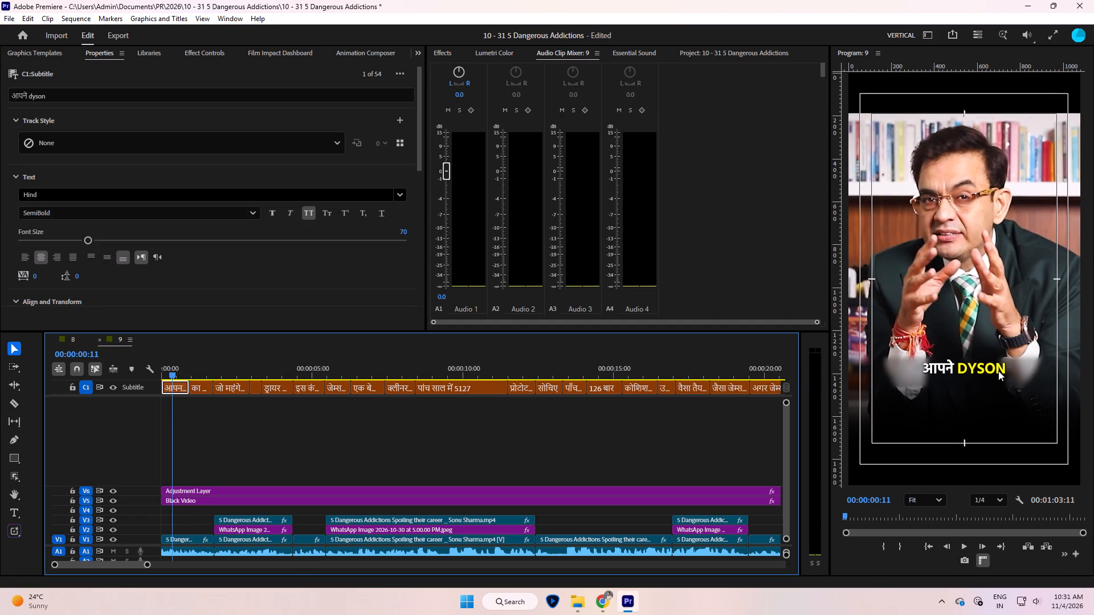
triple_click(998, 366)
click(1021, 365)
key(space)
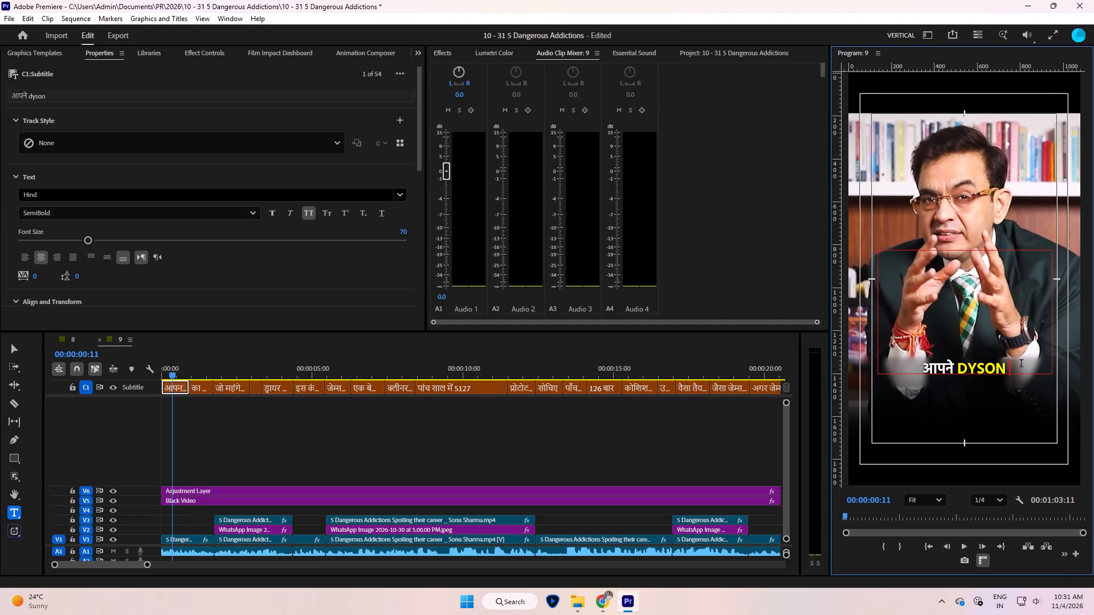
text(ccompany)
click(321, 429)
Open the third caption, "जो महंगे वैक्यूम क्लीनर", for text editing at 00:00:02:11.
key(space)
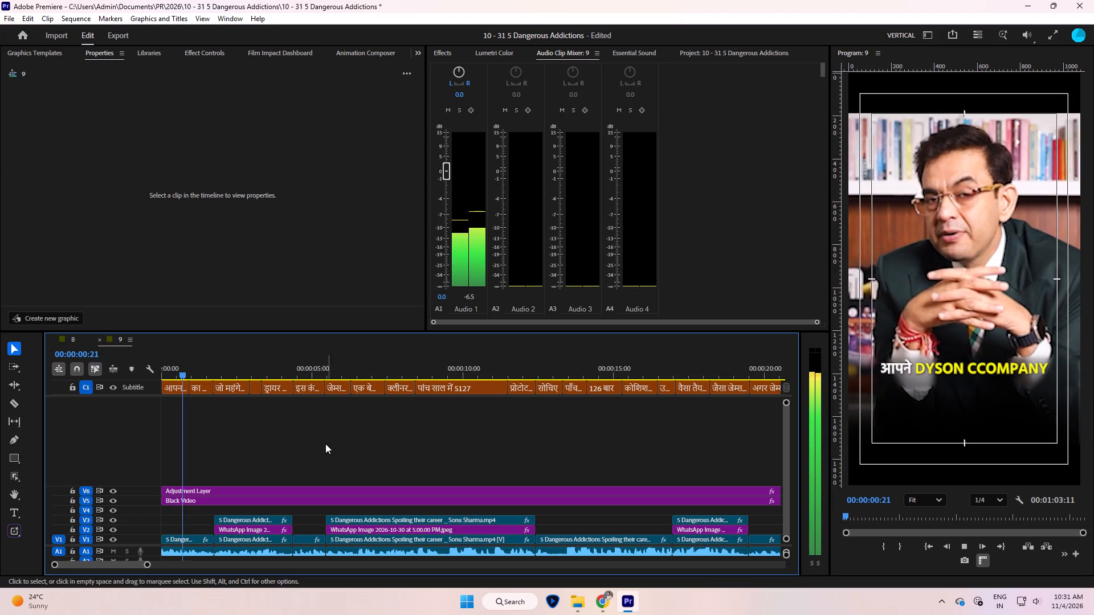
key(space)
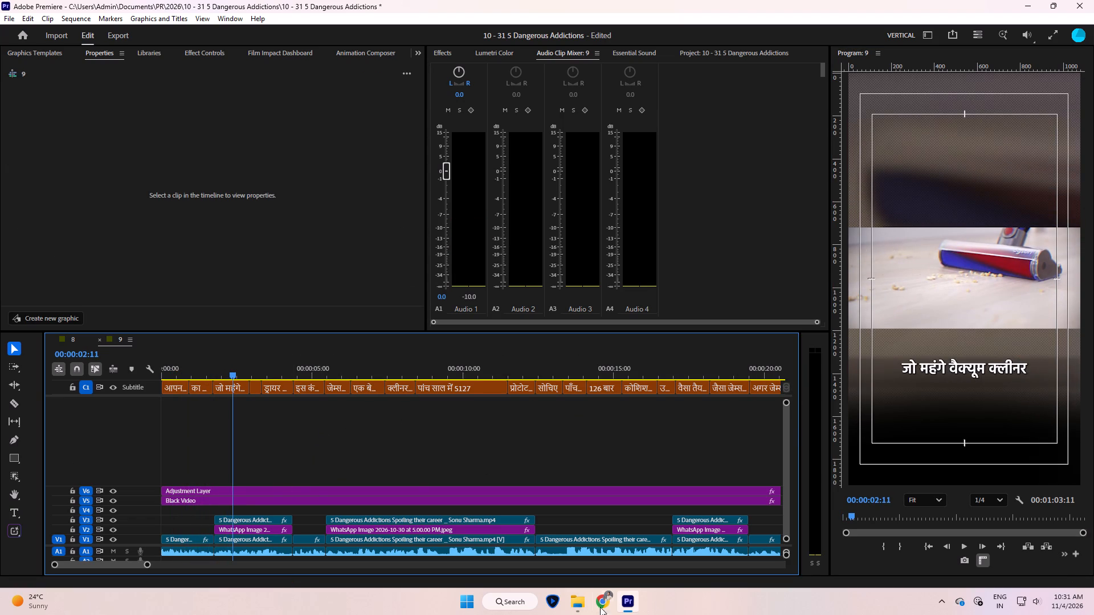
triple_click(962, 366)
click(944, 355)
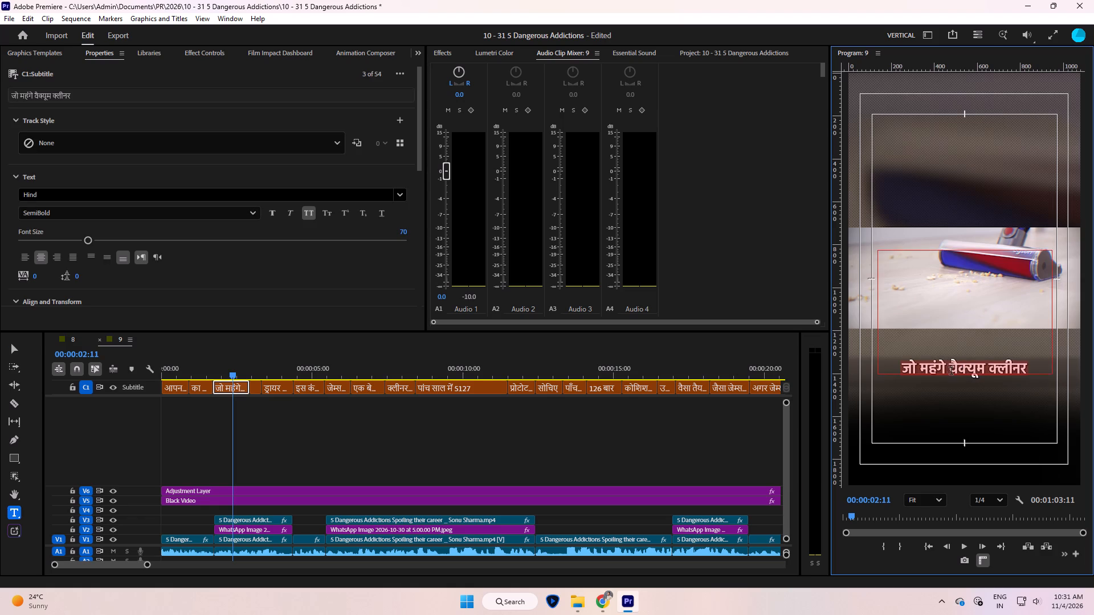
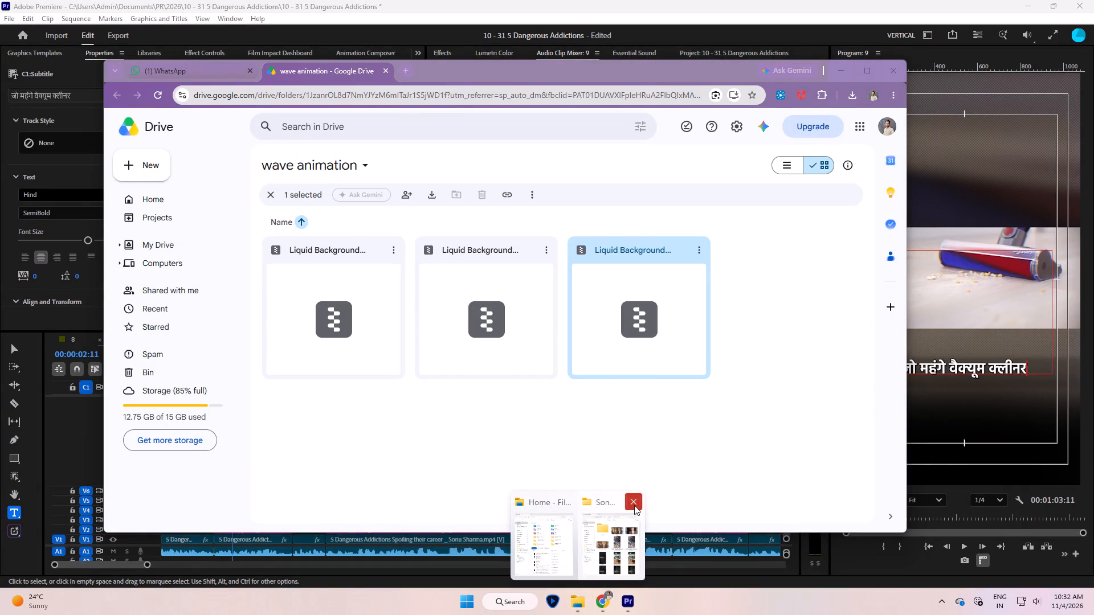
Switch to File Explorer, look at the newest files in the Downloads folder and close that window.
click(593, 549)
click(495, 187)
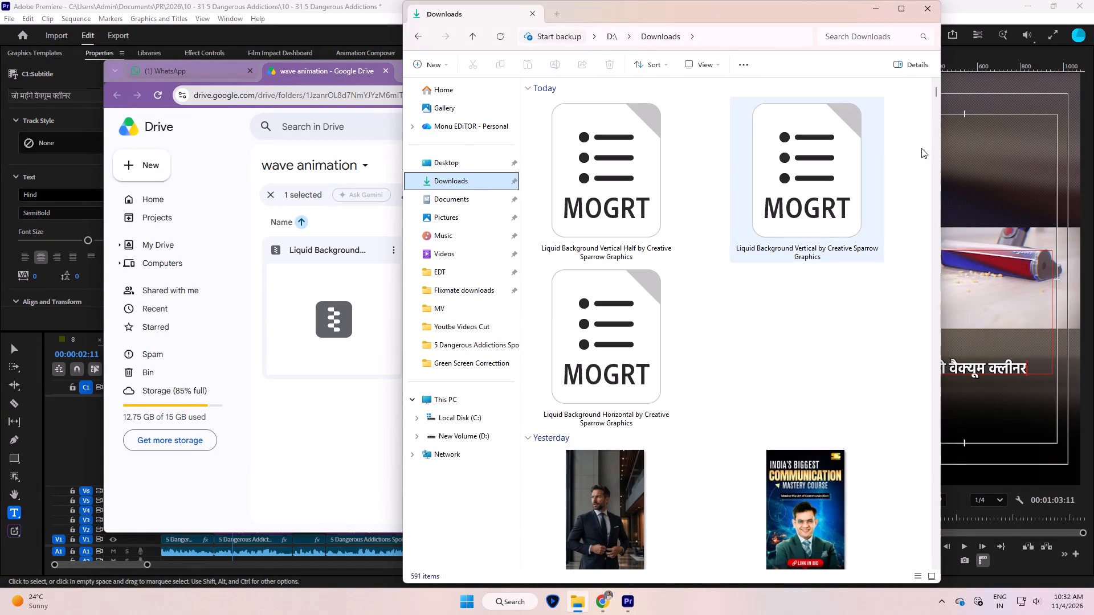
click(922, 13)
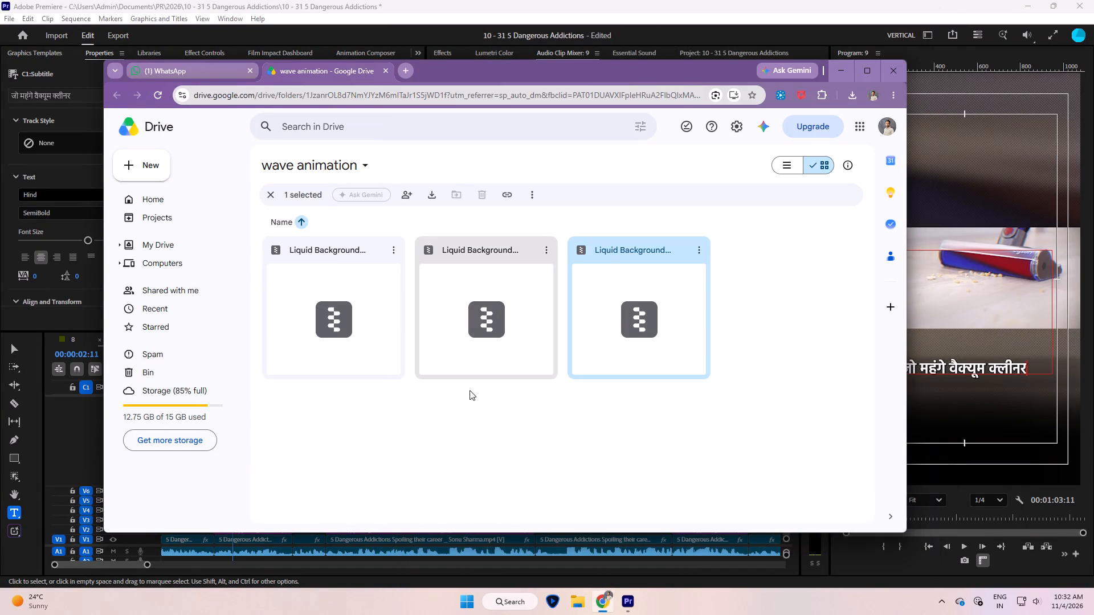
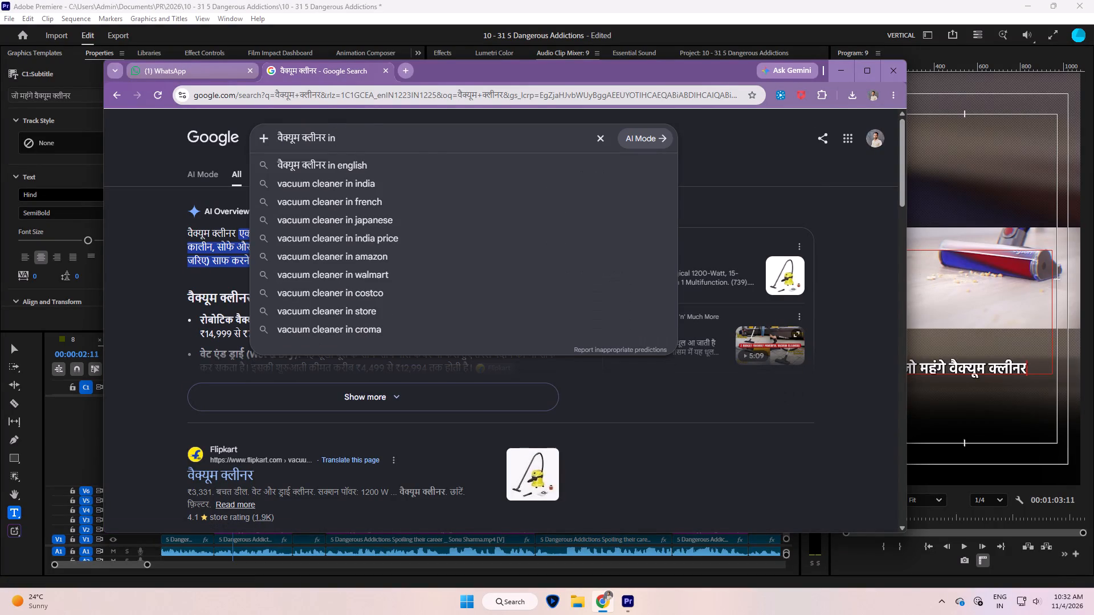
Search Google for "वैक्यूम क्लीनर in english" to check the English spelling, and return to Premiere Pro.
text(english)
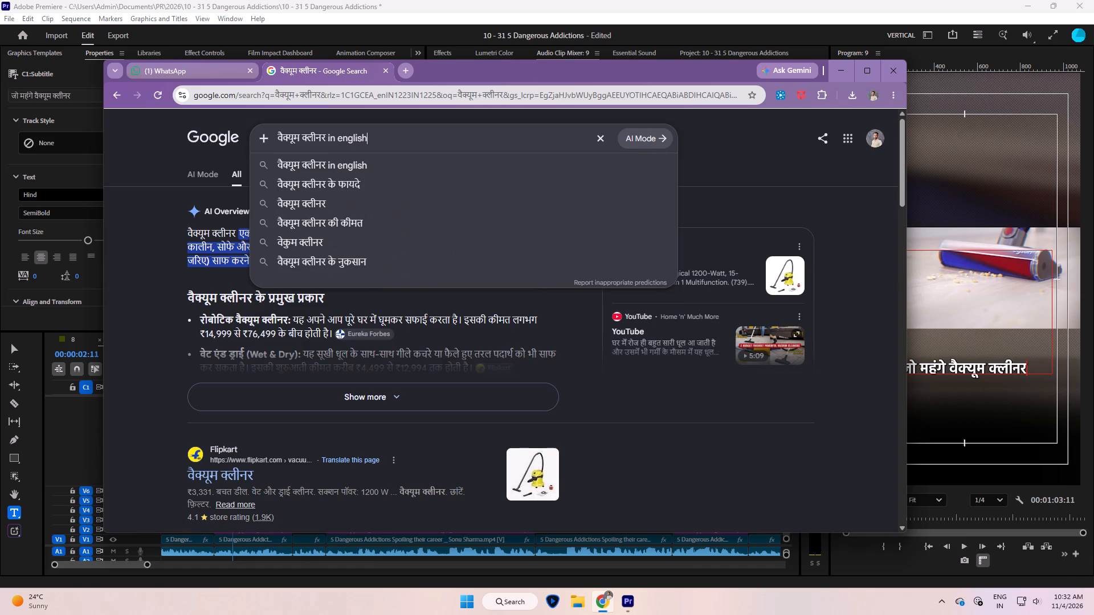
click(367, 161)
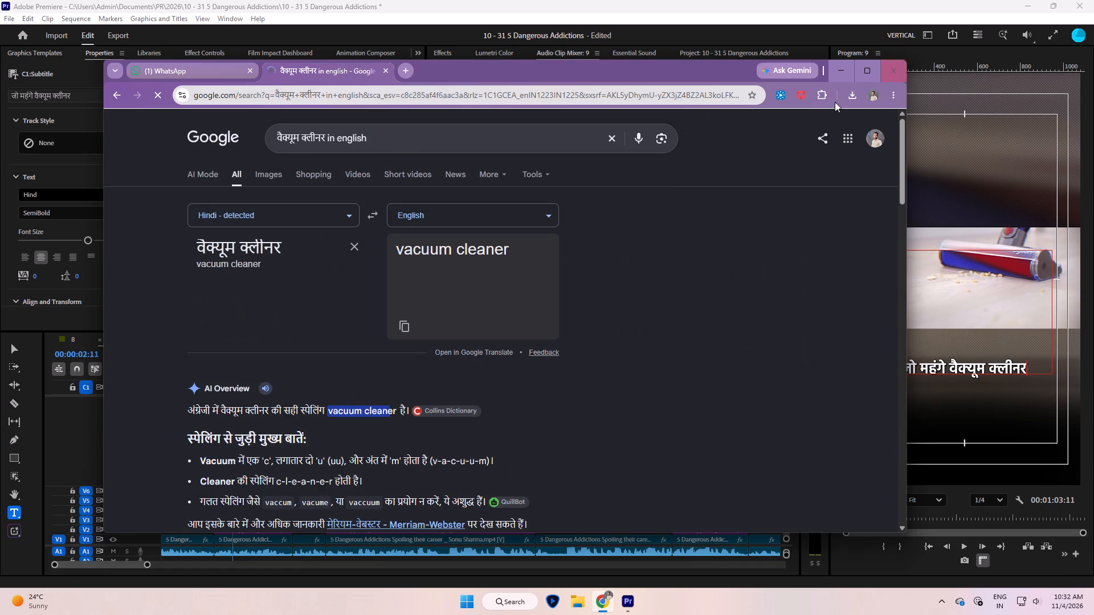
click(833, 77)
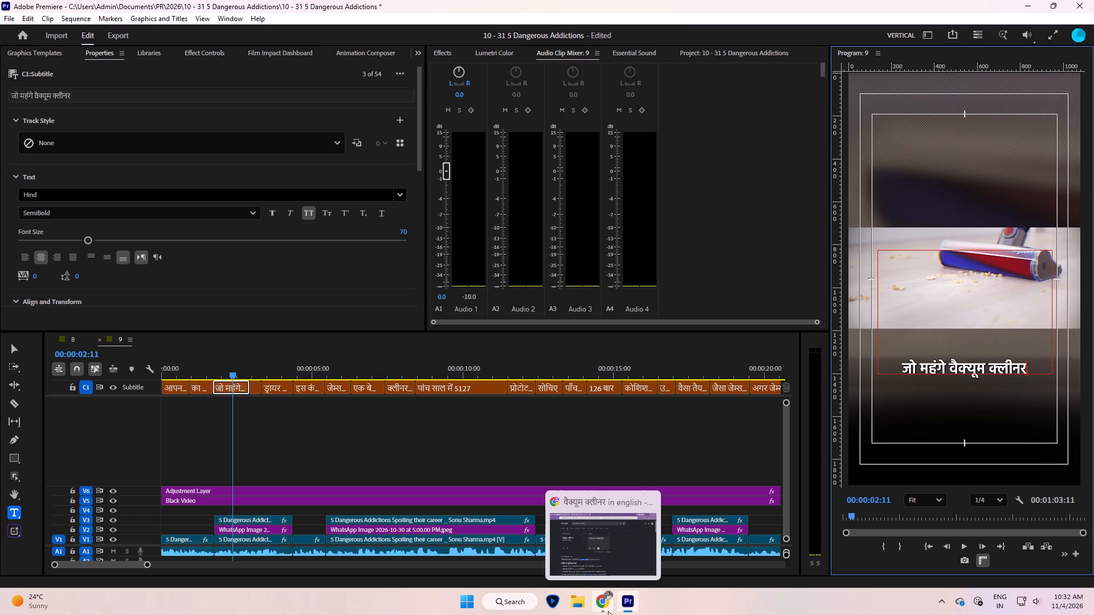
Switch to Chrome, open Google Drive in a new browser tab and go into the Software folder.
click(607, 611)
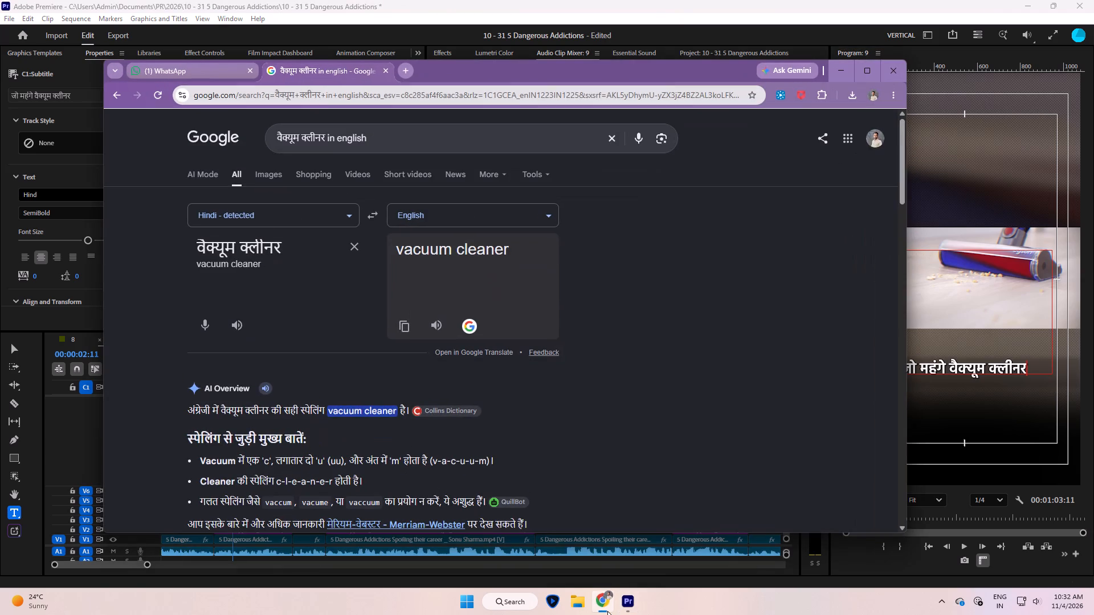
click(403, 69)
click(108, 228)
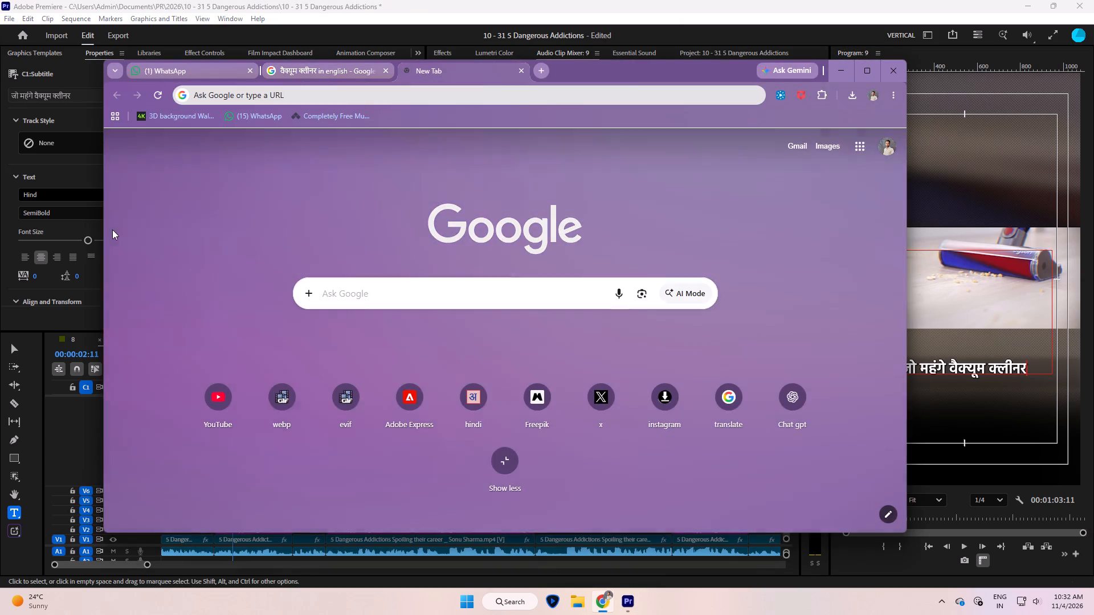
click(885, 149)
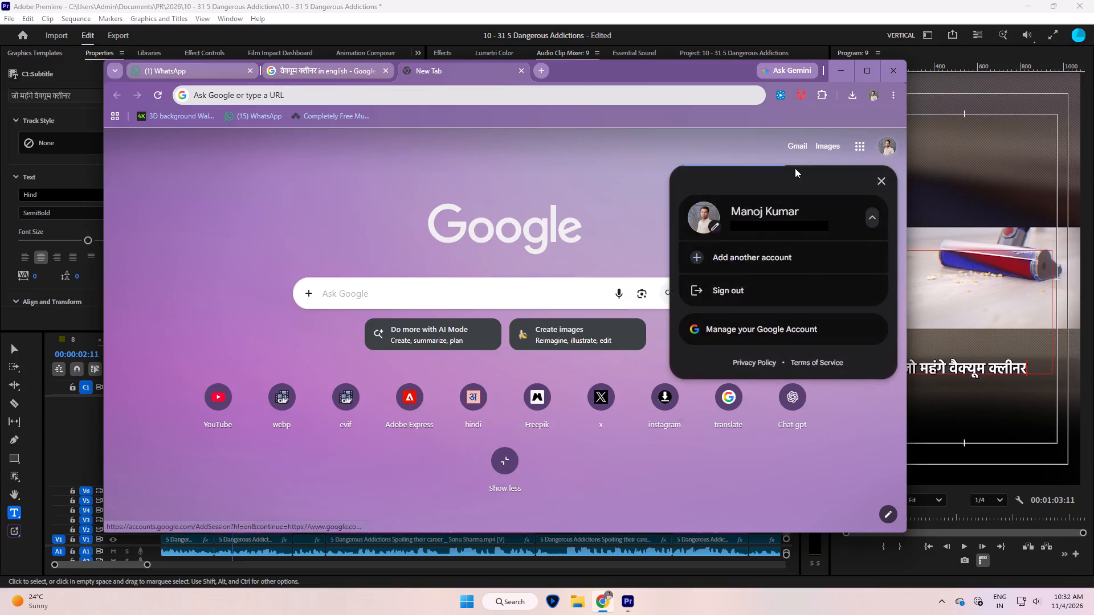
click(861, 145)
scroll(794, 326, down, 3)
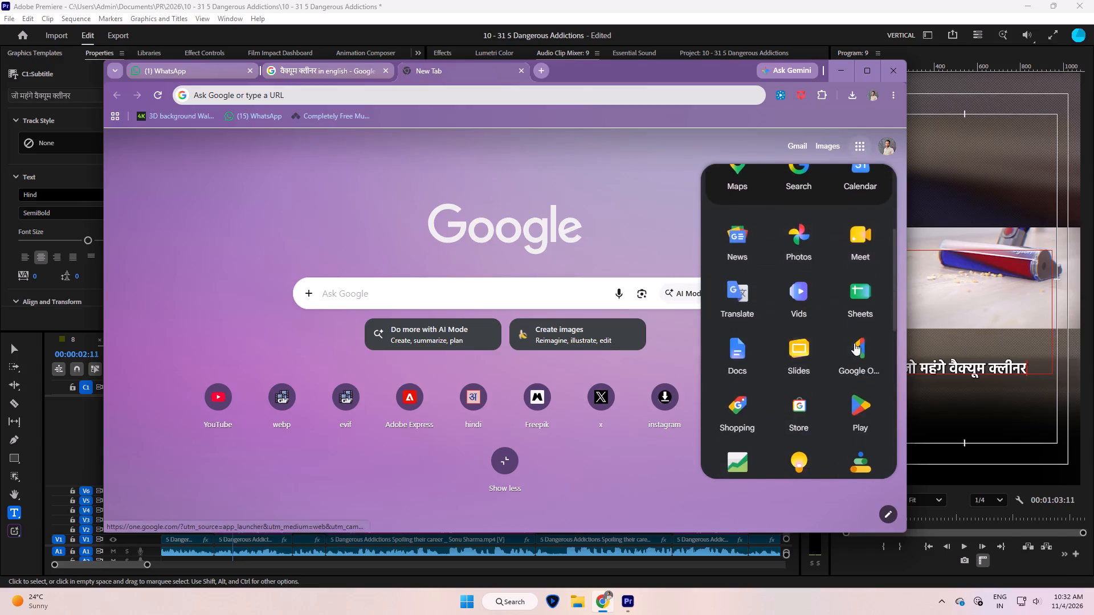
scroll(857, 344, down, 12)
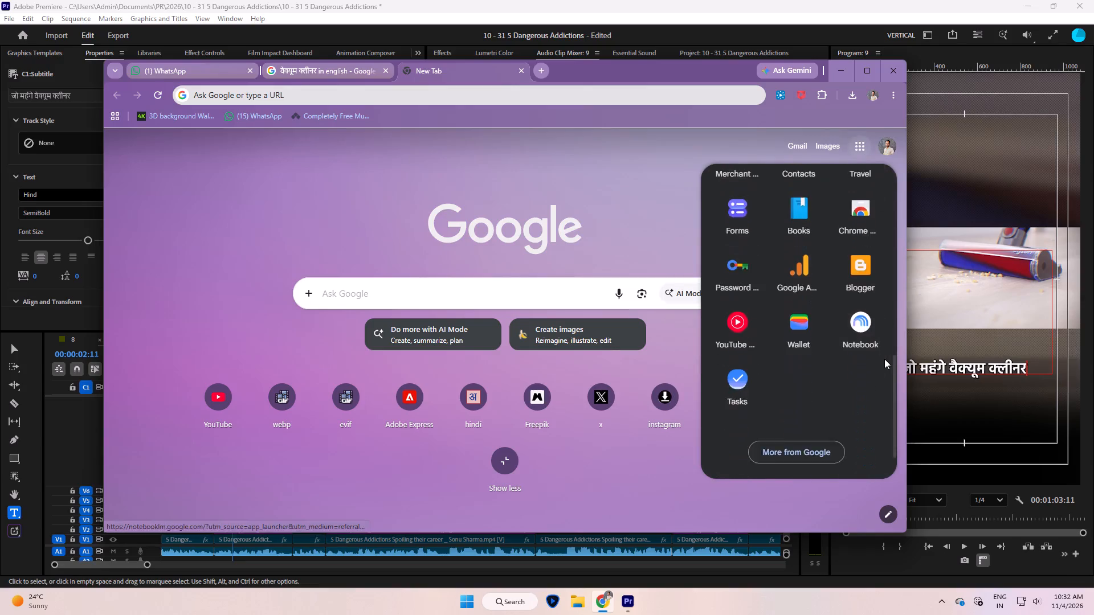
scroll(884, 359, up, 17)
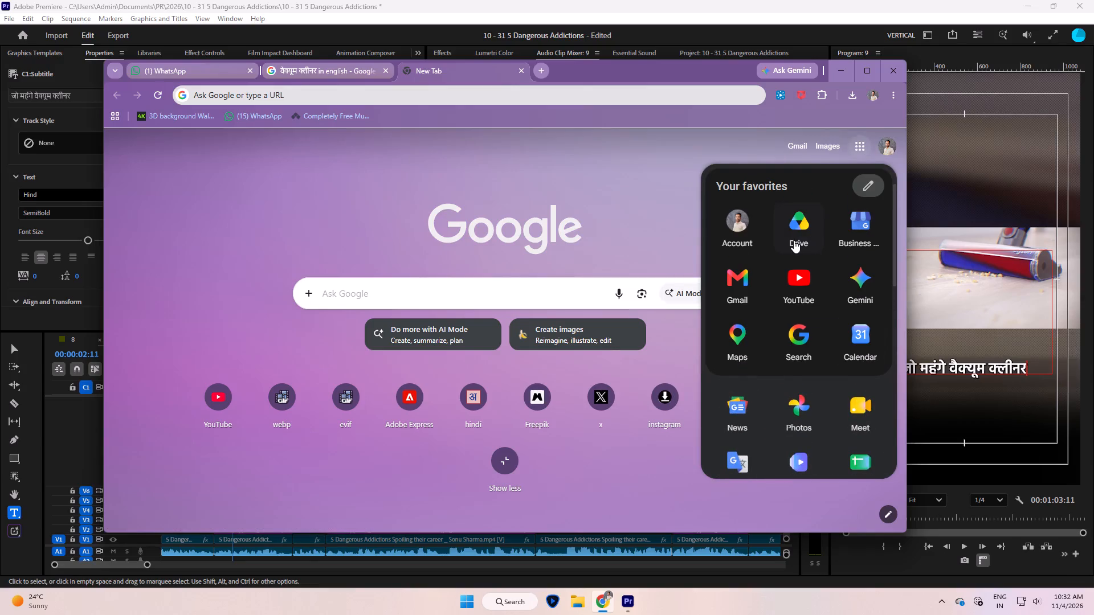
click(797, 228)
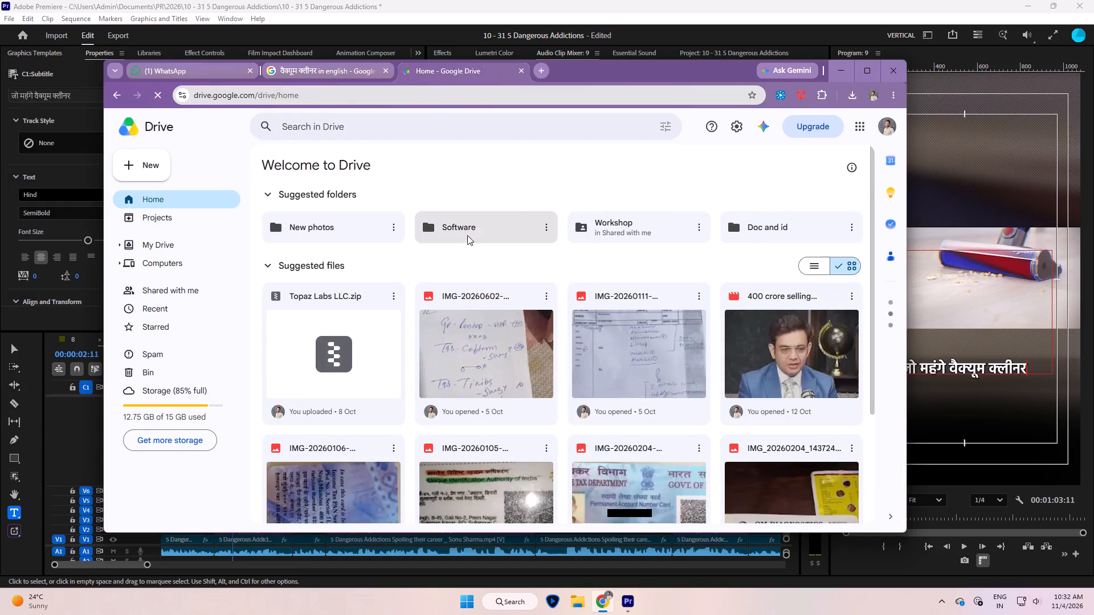
double_click(479, 231)
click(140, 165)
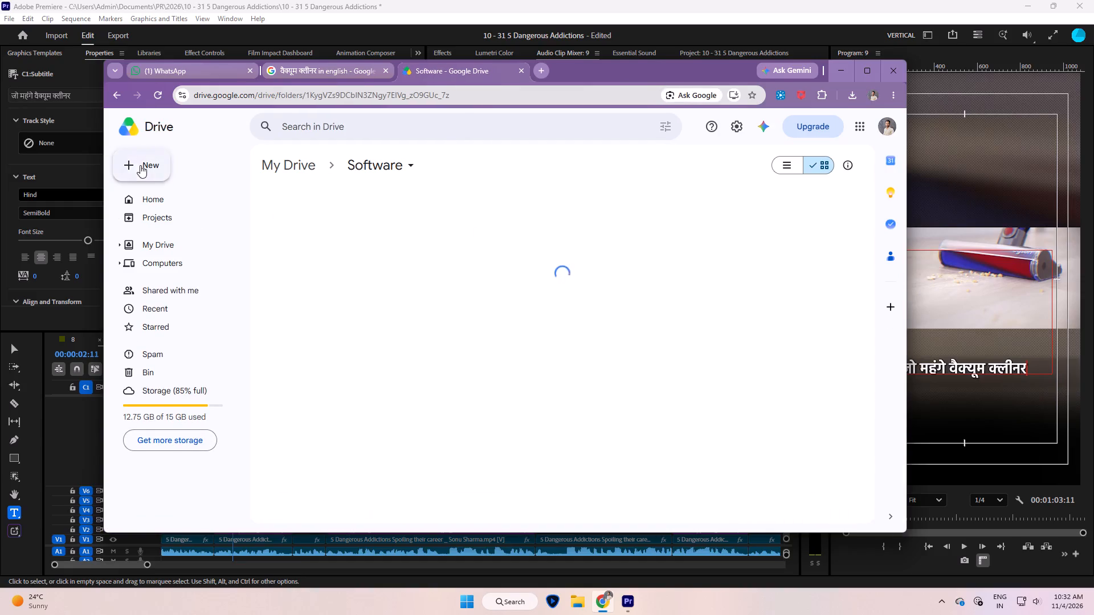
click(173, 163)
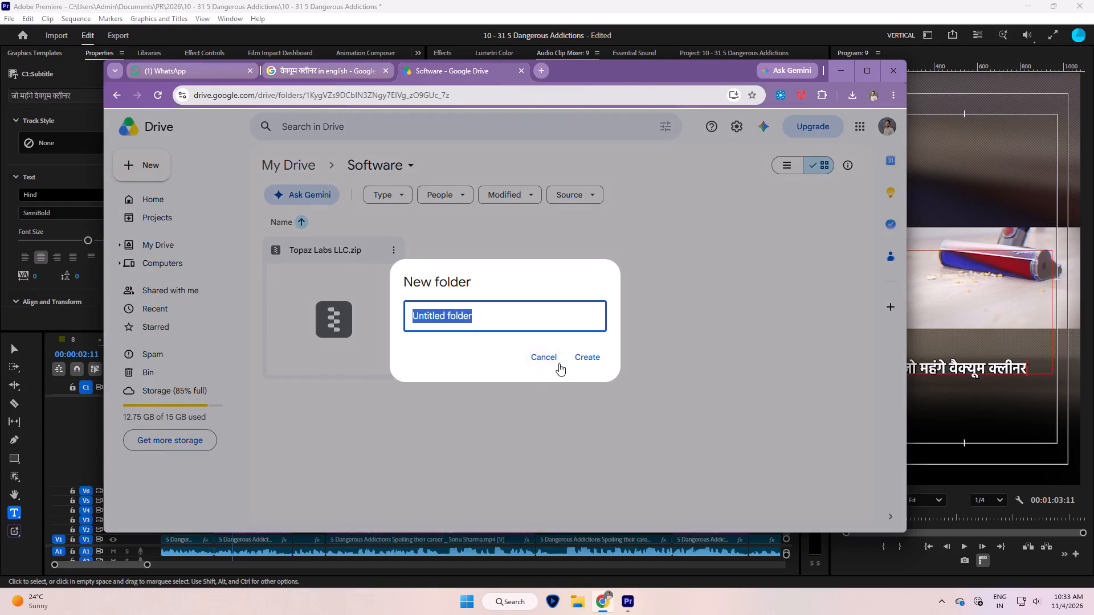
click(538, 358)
Start a file upload to Drive's Software folder, choosing Text Presets 01 and Text Presets 09 from the local Text Presets folder.
click(155, 174)
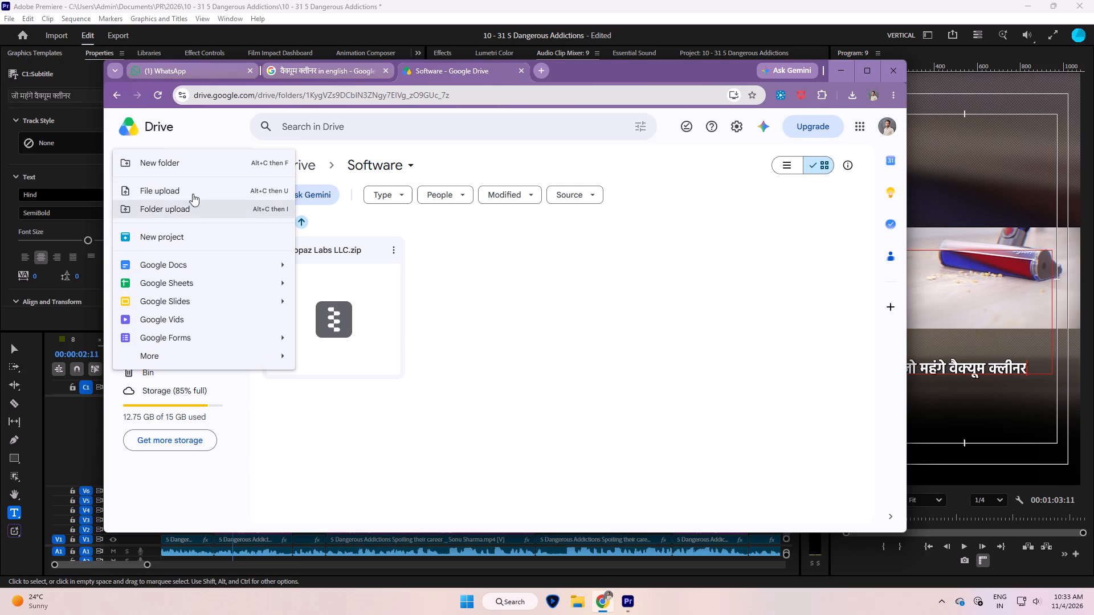
click(191, 195)
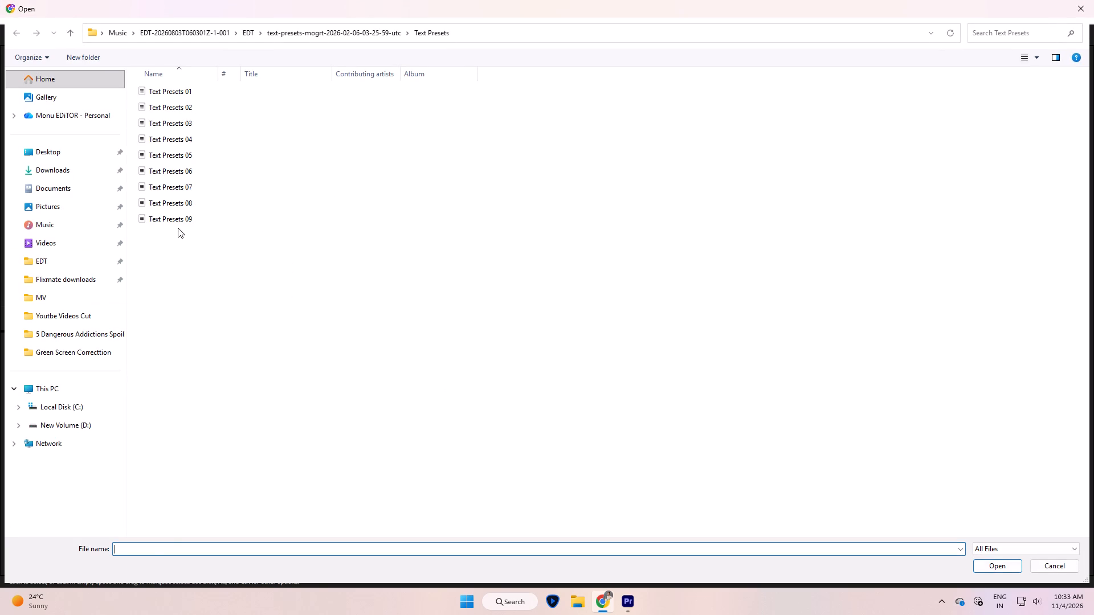
click(177, 224)
ctrl+click(179, 91)
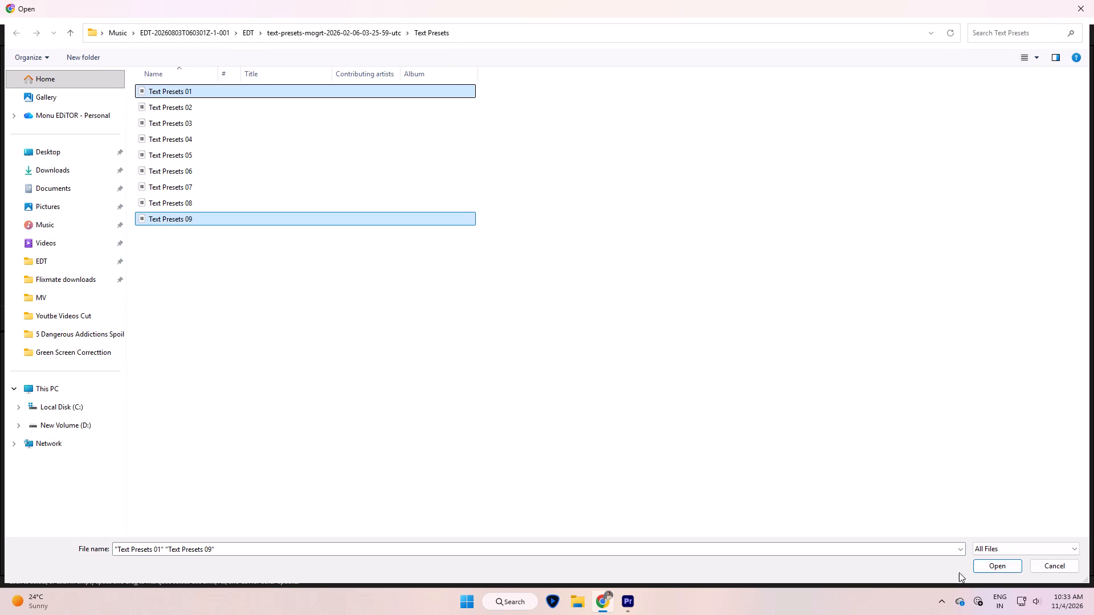
Confirm the upload of the two selected Text Presets files to Drive's Software folder.
click(1006, 571)
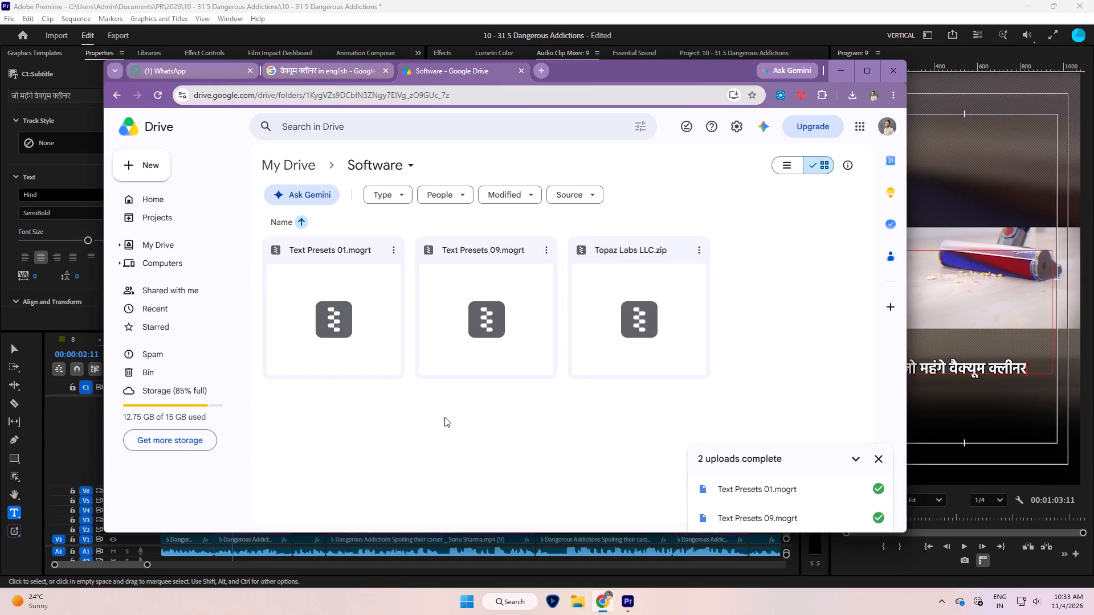
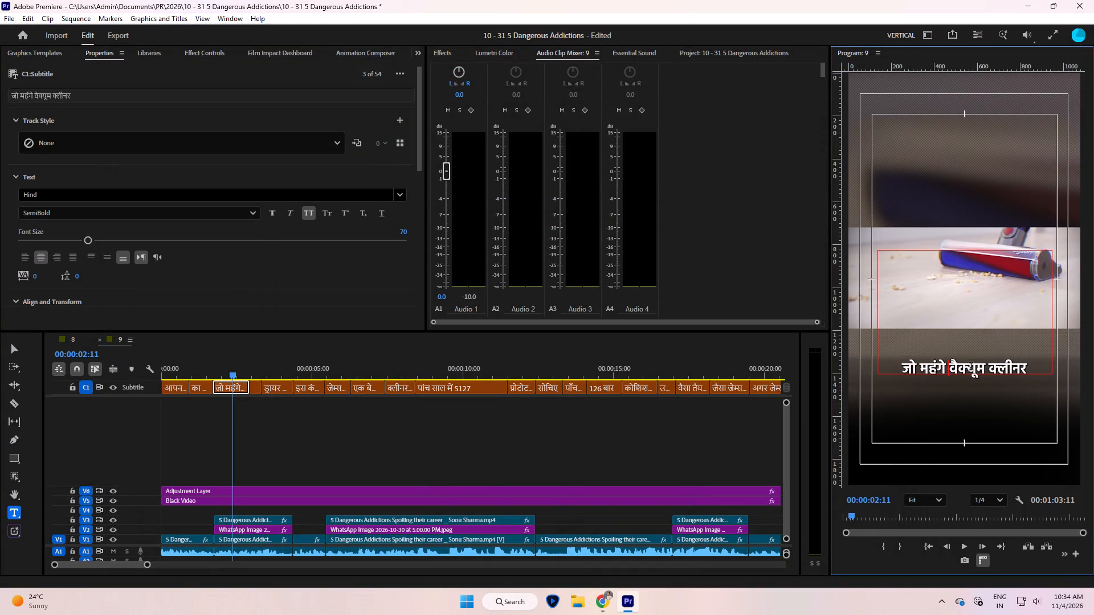
Replace the words वैक्यूम क्लीनर in the third subtitle caption with the copied English text "vacuum cleaner".
drag(971, 367, 1054, 372)
key(ctrl+v)
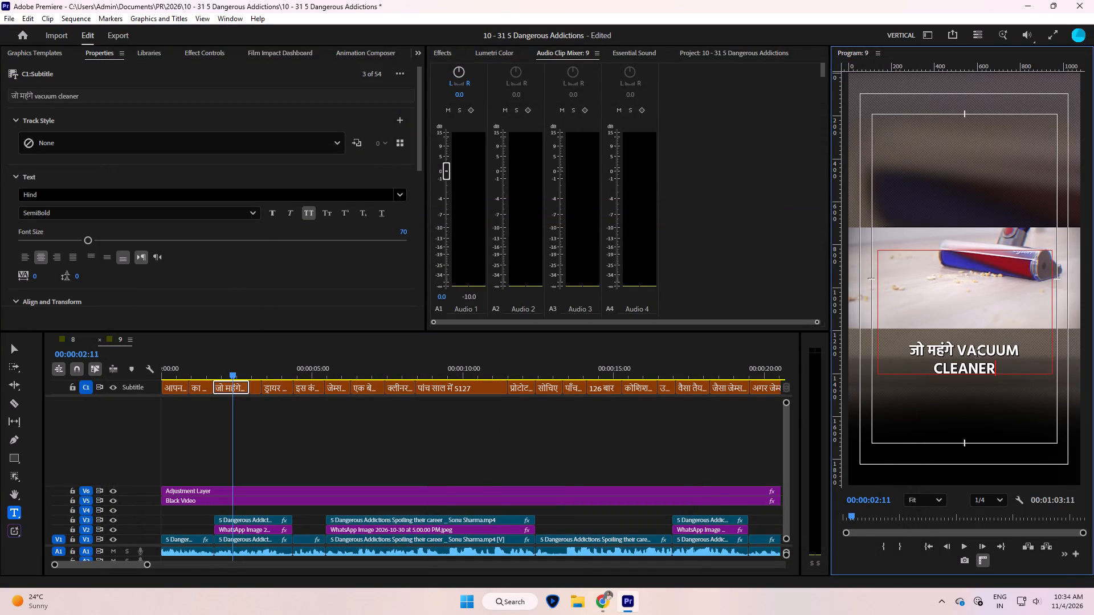
Reduce the font size of the whole "जो महंगे vacuum cleaner" caption to 69.
key(ctrl+a)
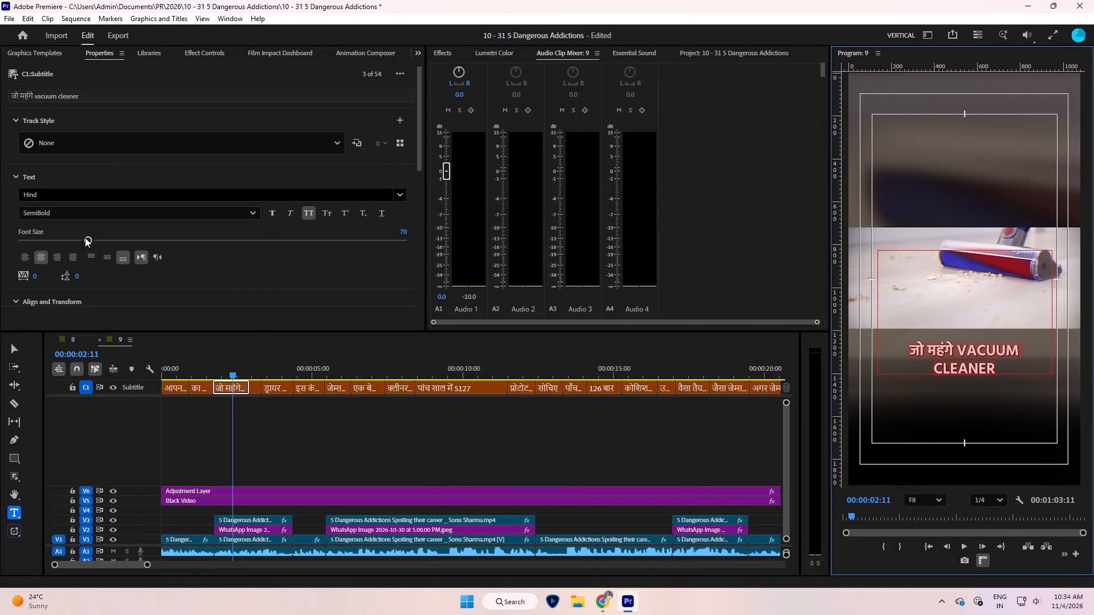
click(85, 237)
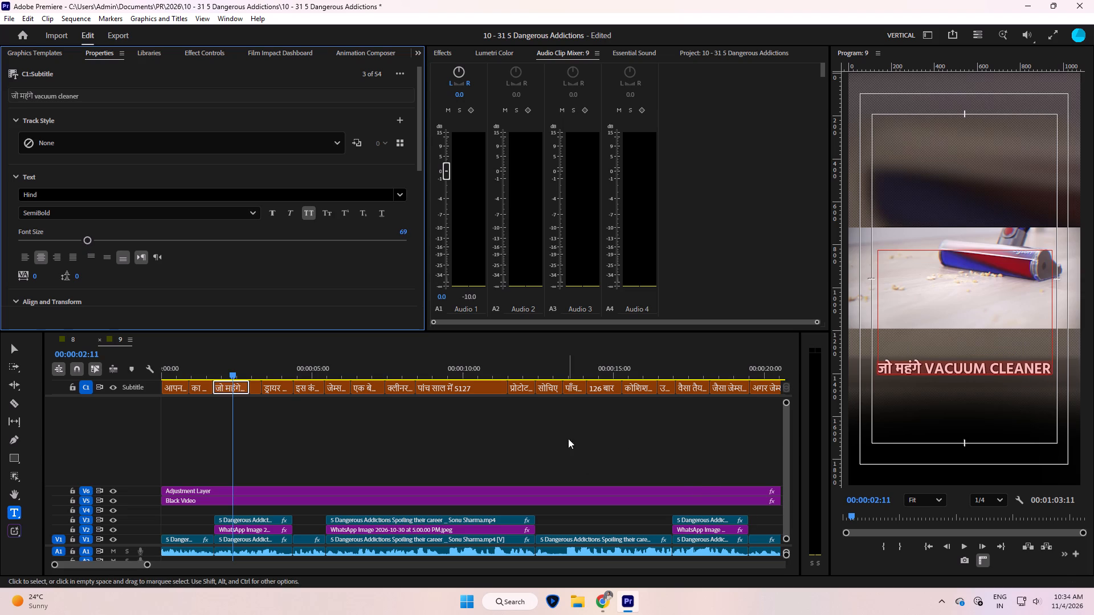
click(660, 440)
Change the fill colour of only the words VACUUM CLEANER in the caption to bright green 24FF00.
triple_click(924, 369)
click(927, 360)
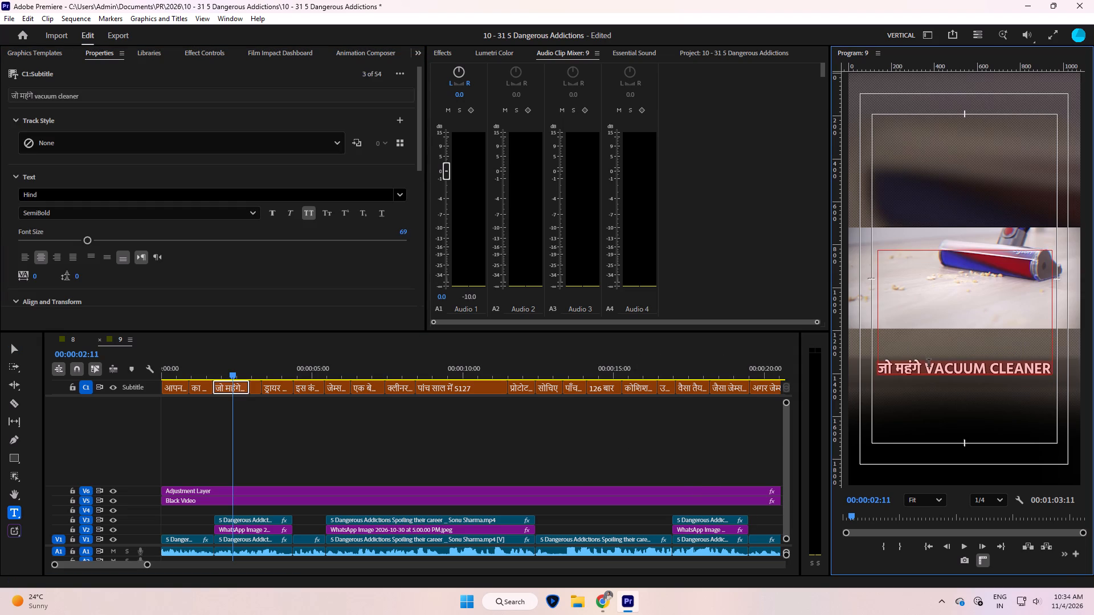
drag(924, 364, 1078, 368)
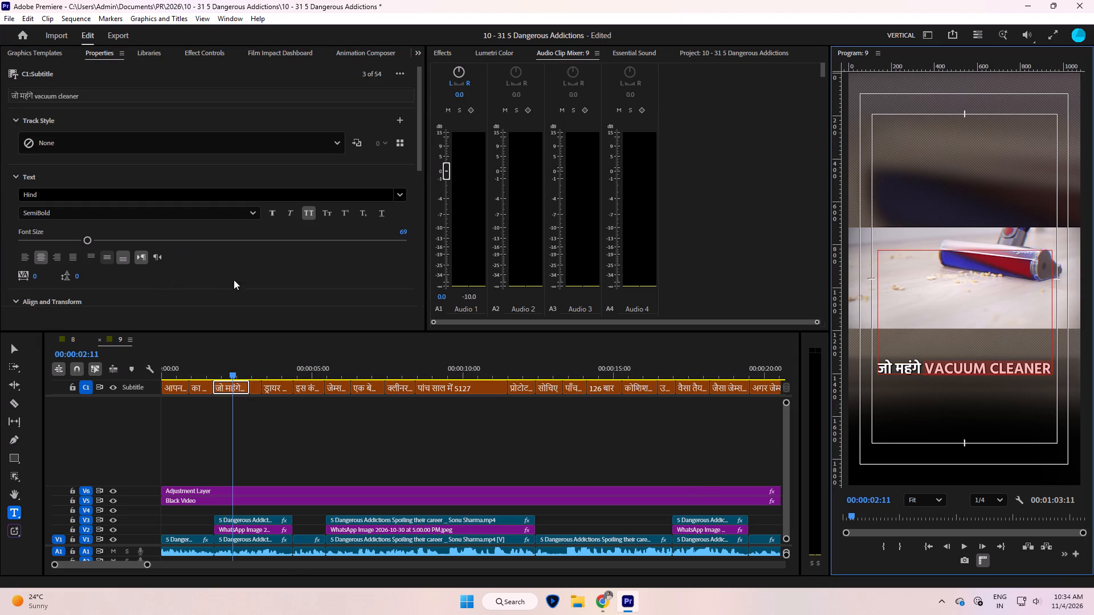
click(14, 177)
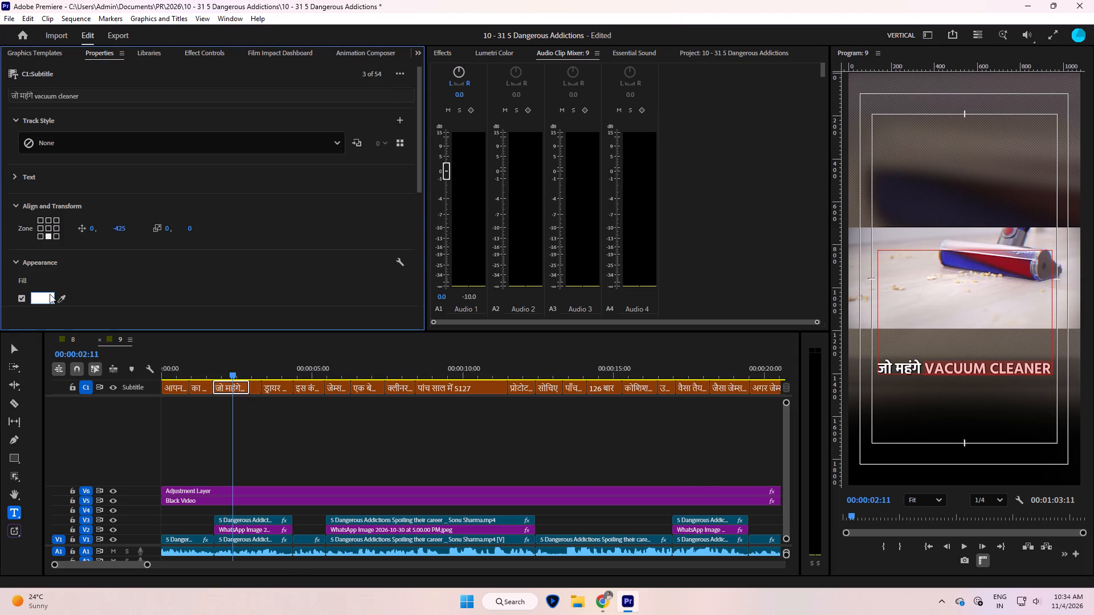
click(49, 294)
drag(499, 263, 638, 423)
click(569, 263)
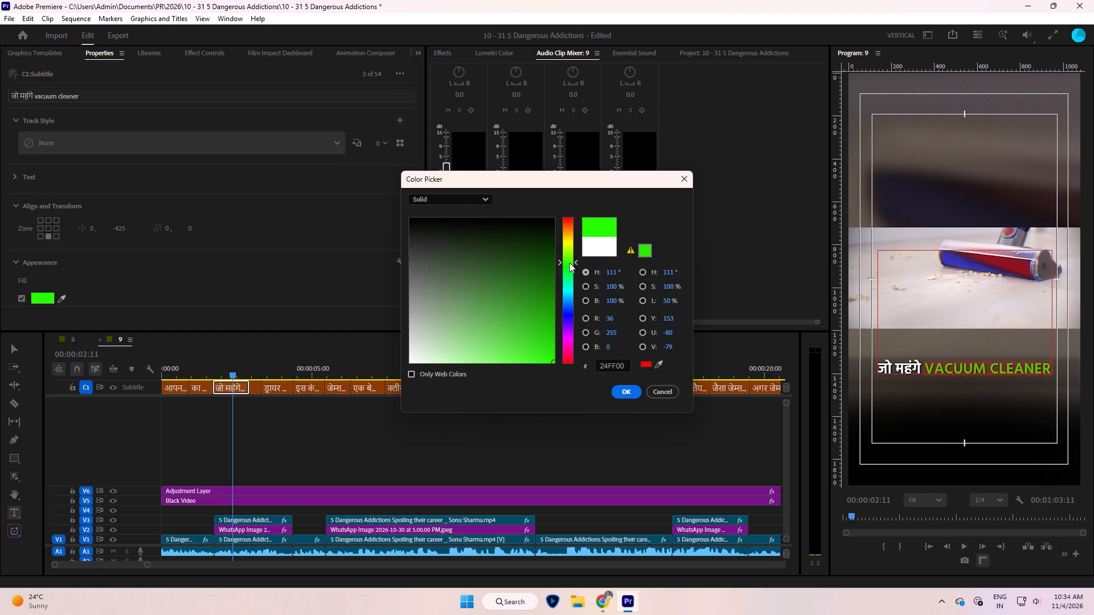
Apply the green fill 24FF00 to the words "VACUUM CLEANER" in the "जो महंगे" subtitle and deselect the caption.
key(Return)
click(442, 465)
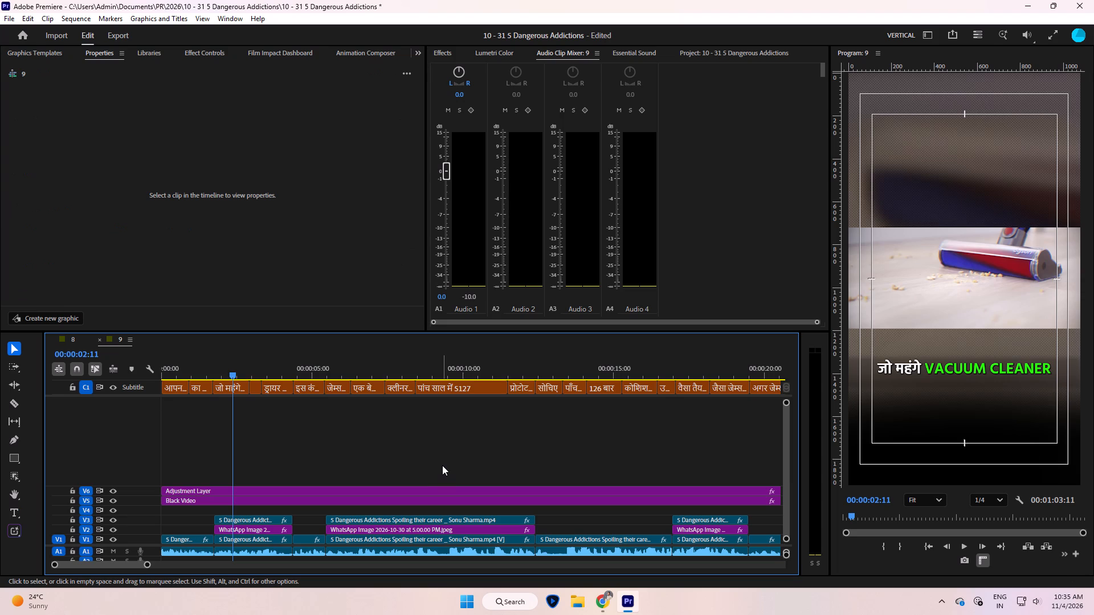
click(444, 419)
Switch from Premiere to Chrome.
click(603, 608)
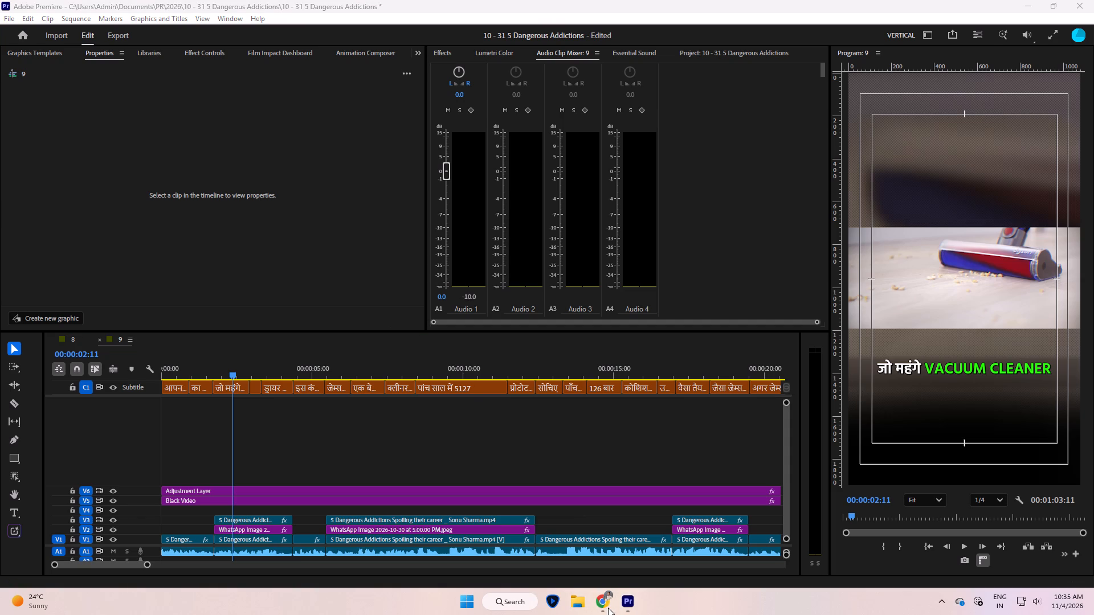
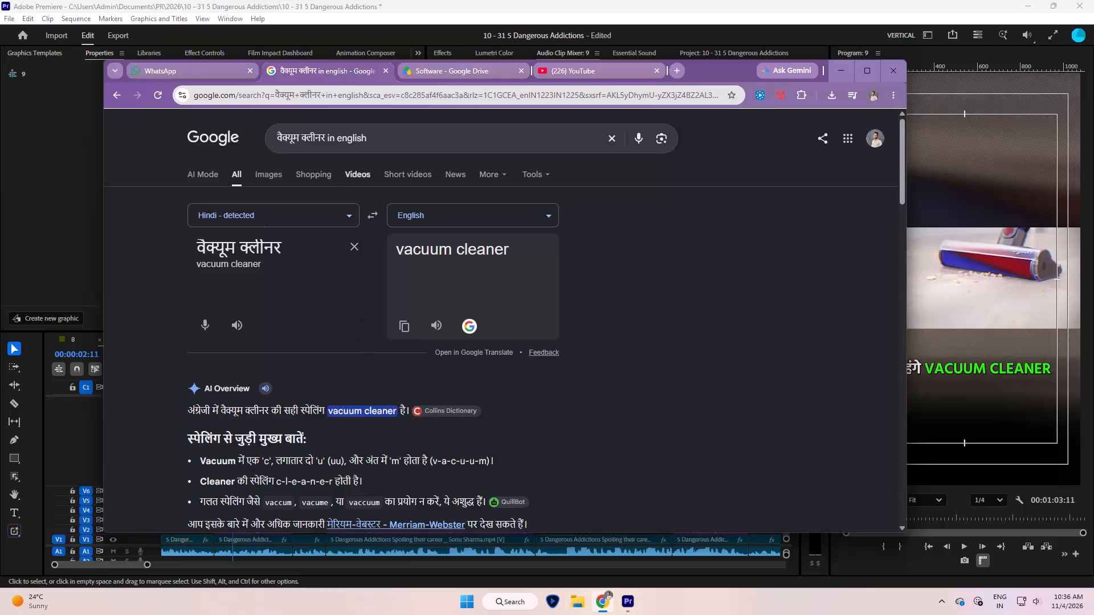
From the Google Drive home page, set the Software folder's general access to "Anyone with the link" and copy its sharing link.
click(485, 73)
click(408, 412)
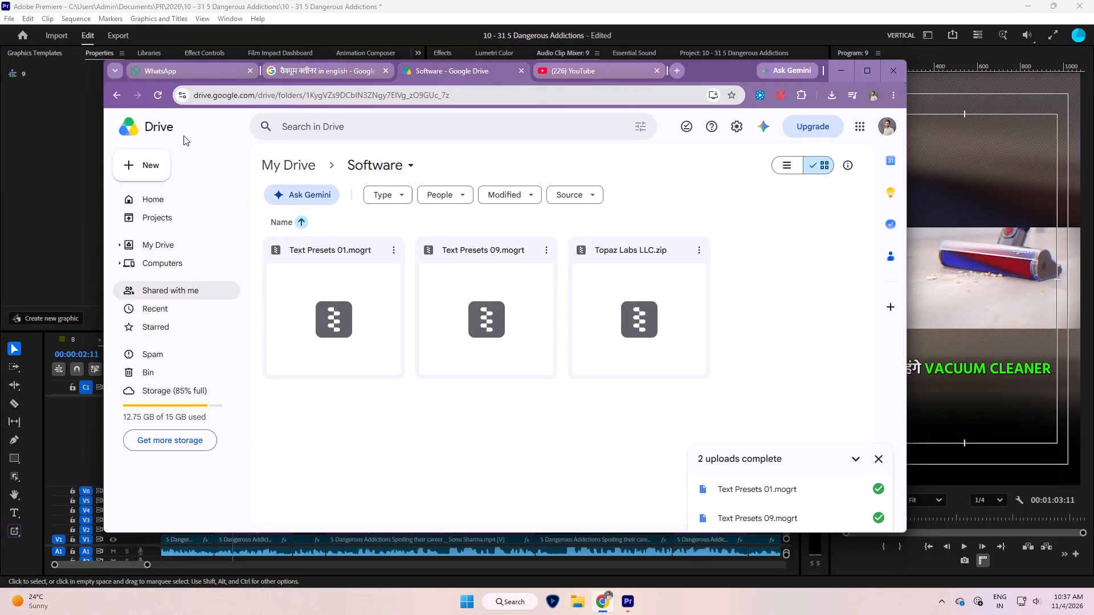
click(123, 92)
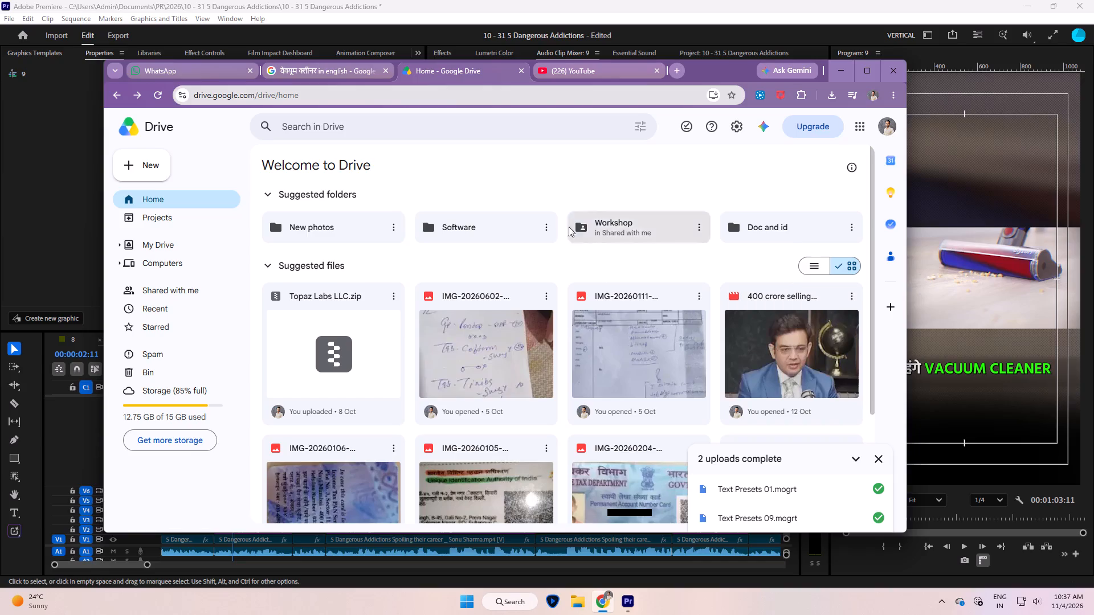
click(357, 231)
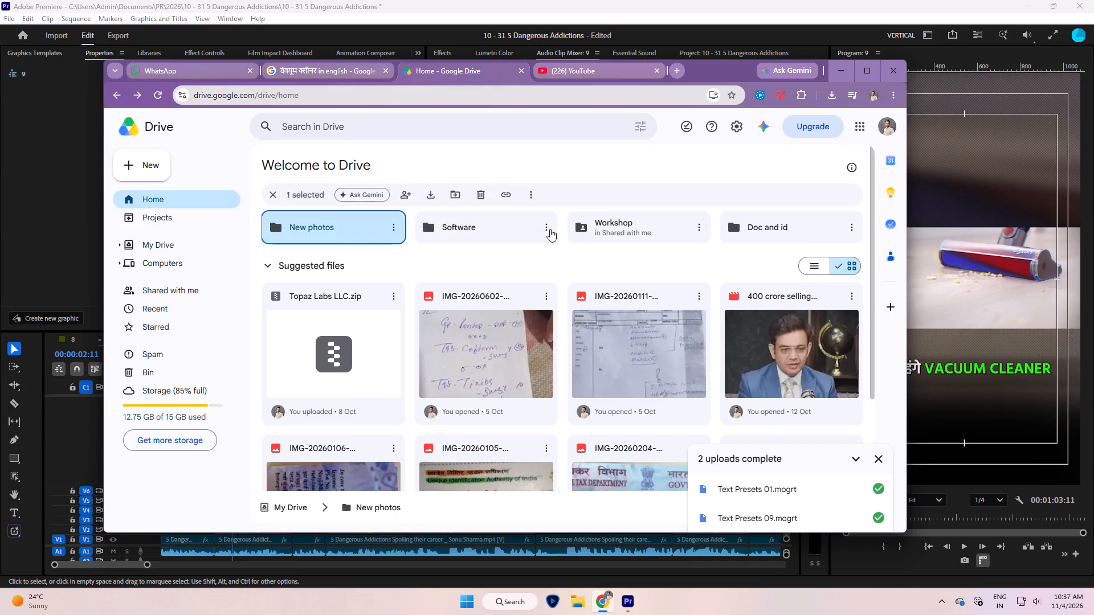
click(545, 223)
click(621, 322)
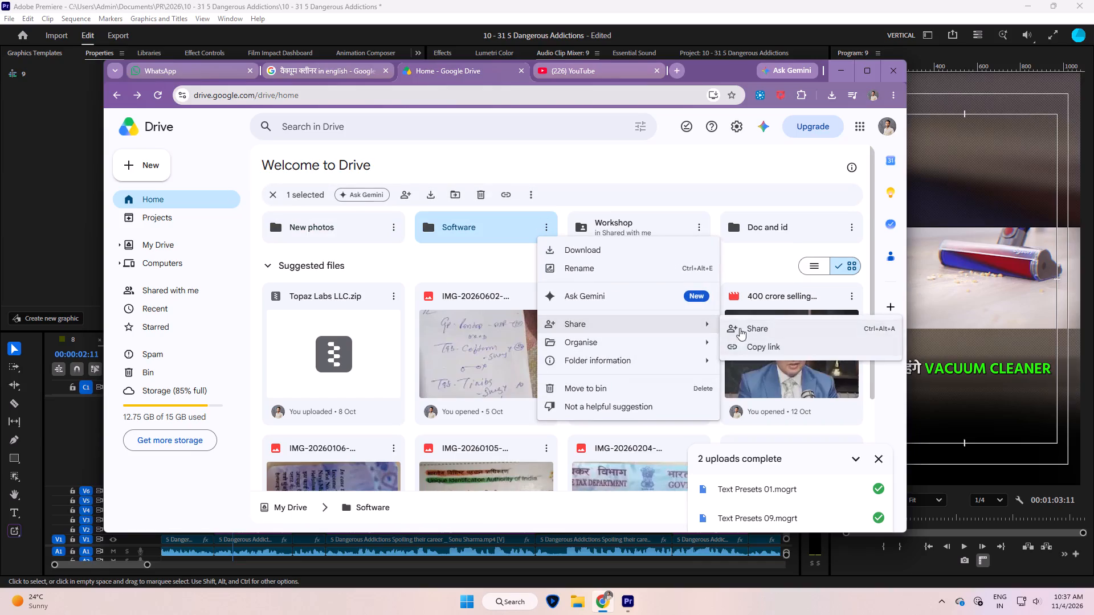
click(744, 328)
click(435, 373)
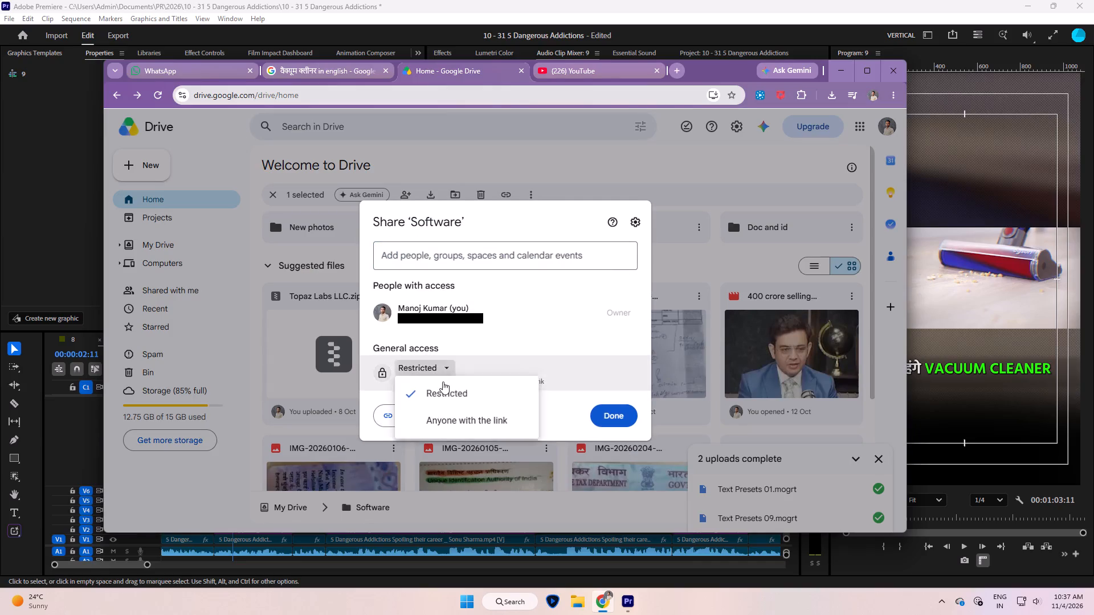
click(446, 415)
click(415, 415)
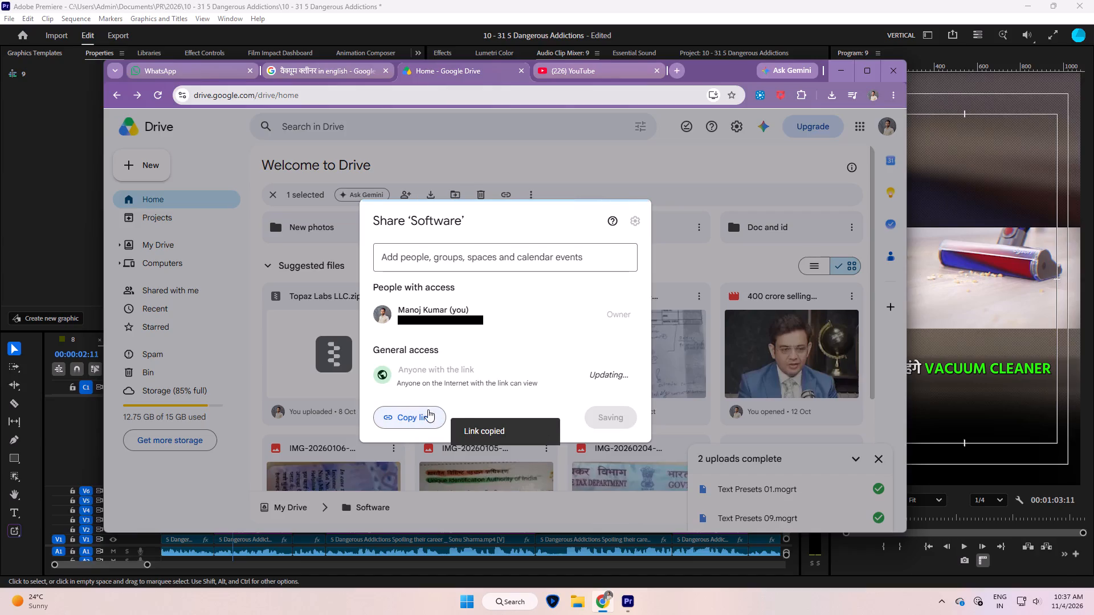
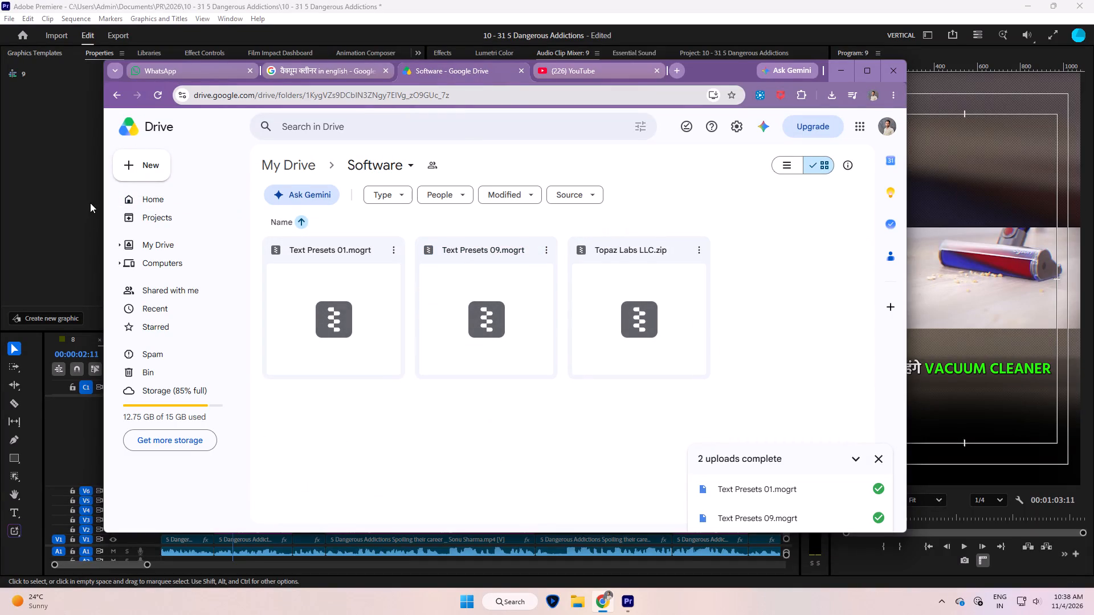
Upload the files Text Presets 02 to Text Presets 08 into the Software folder on Google Drive.
click(148, 162)
click(184, 190)
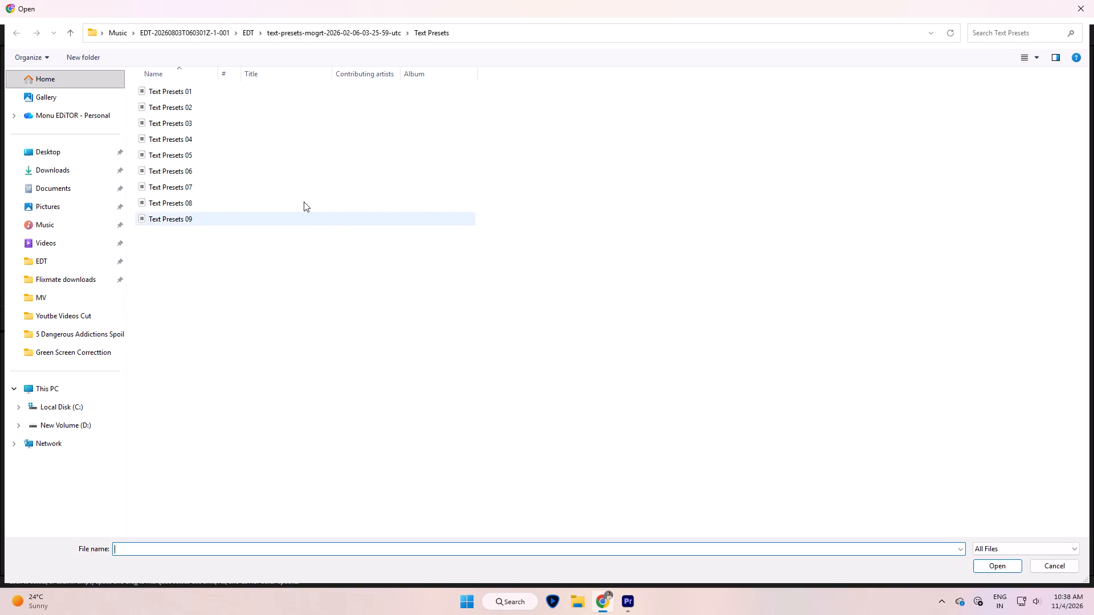
drag(214, 108, 177, 197)
click(1011, 572)
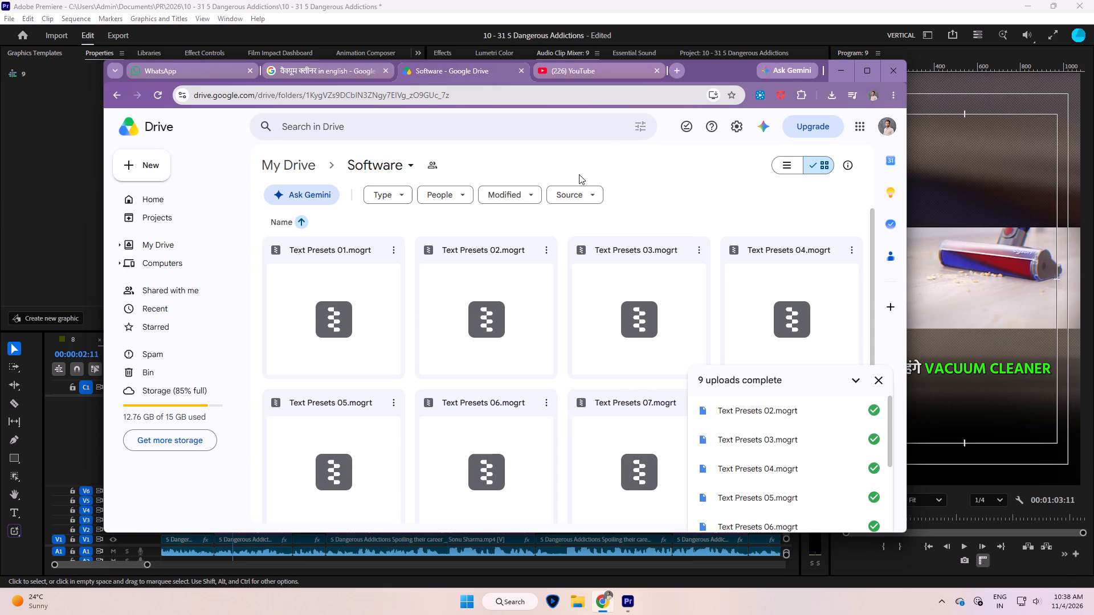
Browse the YouTube home feed, watch the "Guess the Song!!!" Short and the following Shorts, and pause the Tata car one.
click(587, 74)
drag(708, 68, 623, 134)
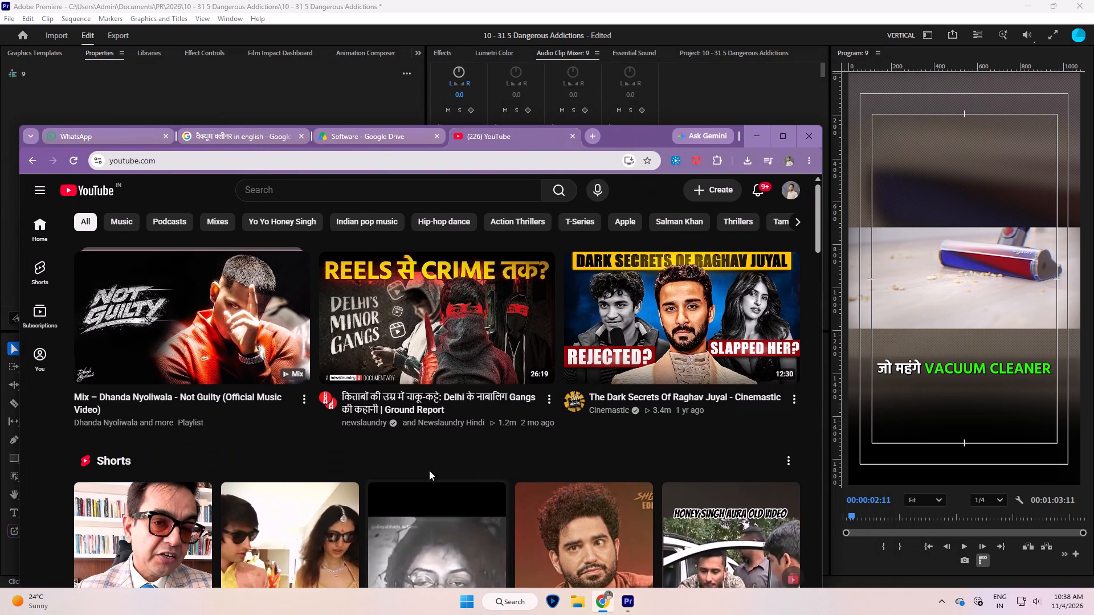
scroll(479, 469, down, 7)
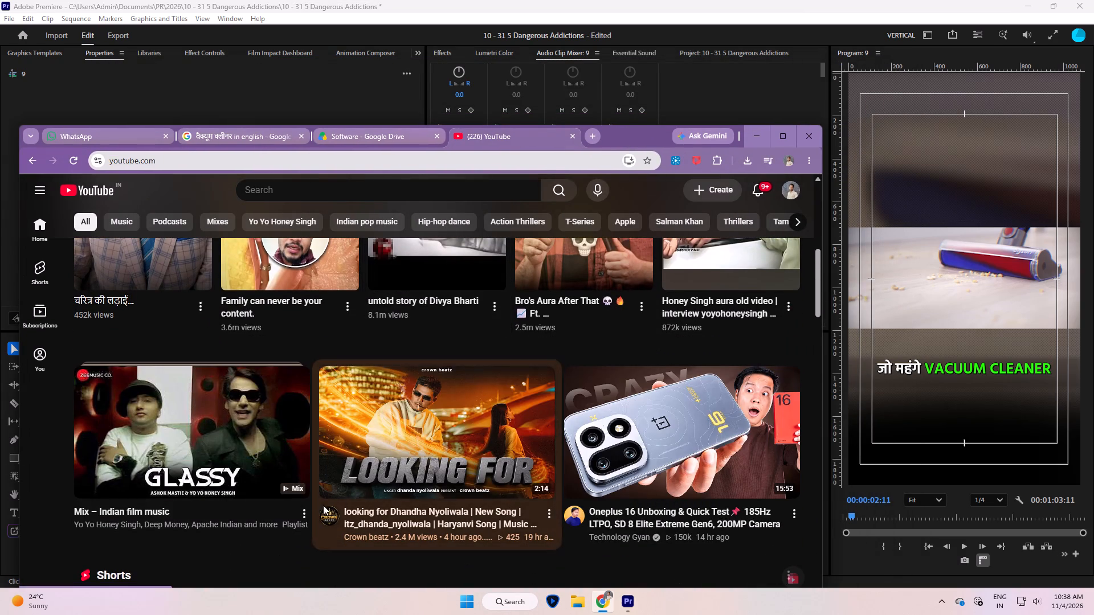
scroll(472, 409, down, 2)
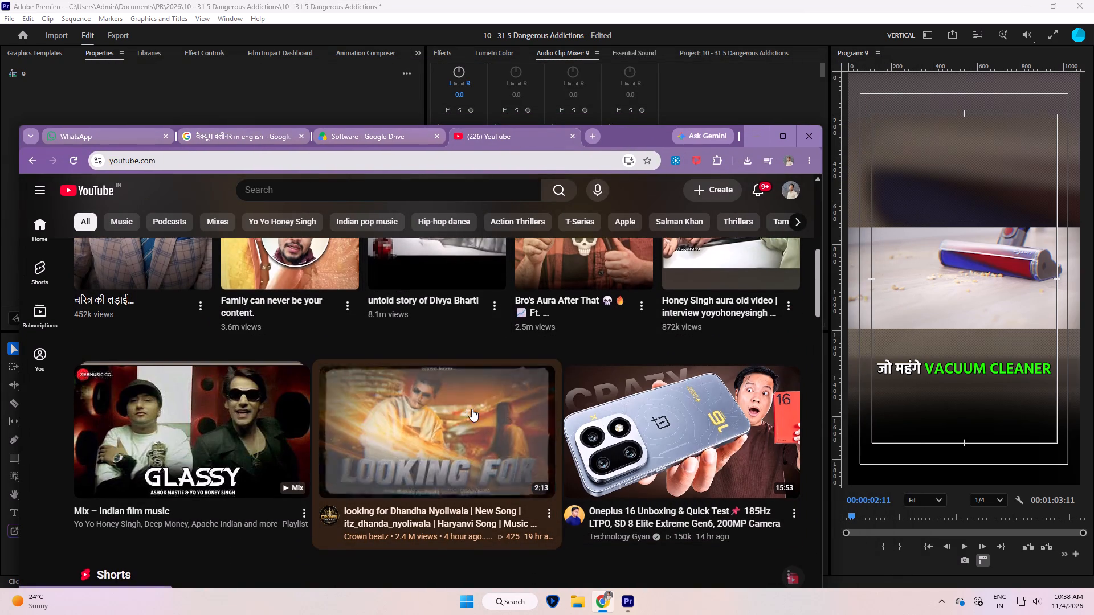
scroll(472, 409, down, 4)
scroll(445, 438, up, 1)
scroll(431, 442, down, 4)
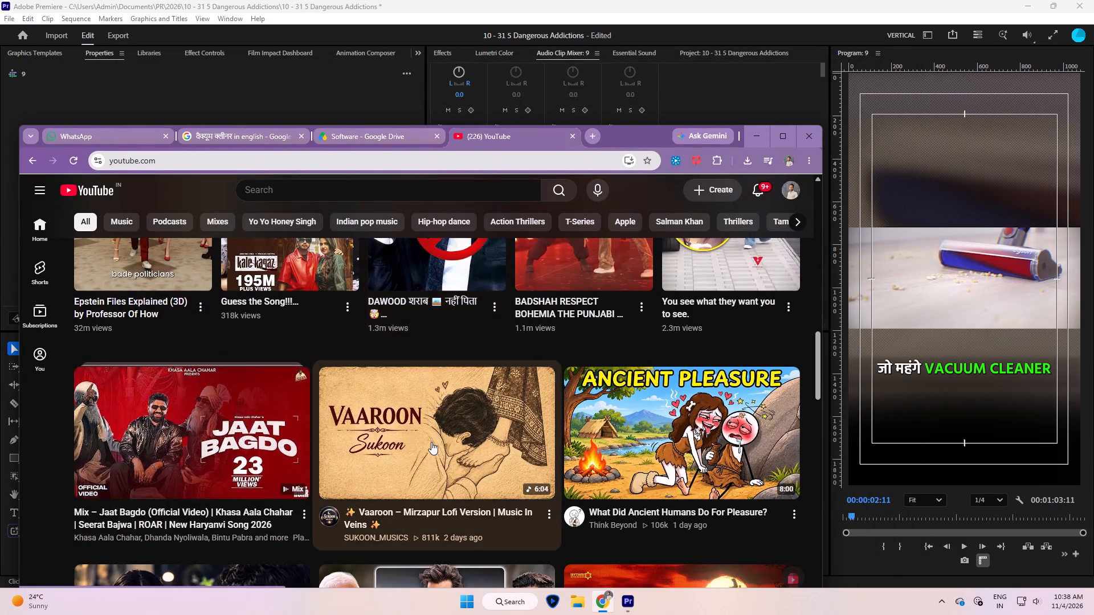
scroll(432, 442, up, 3)
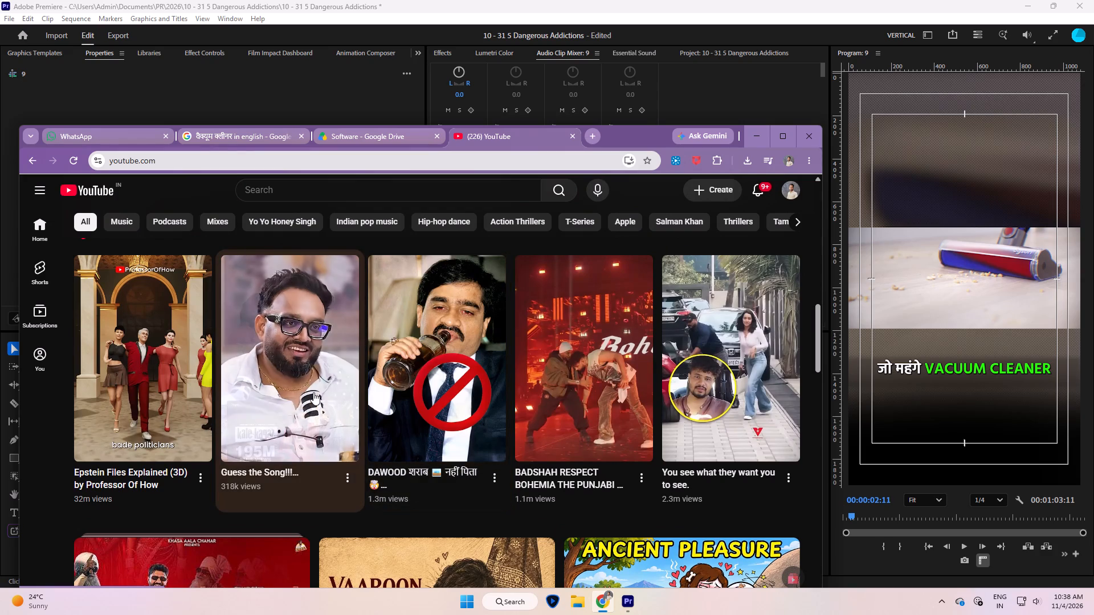
click(280, 349)
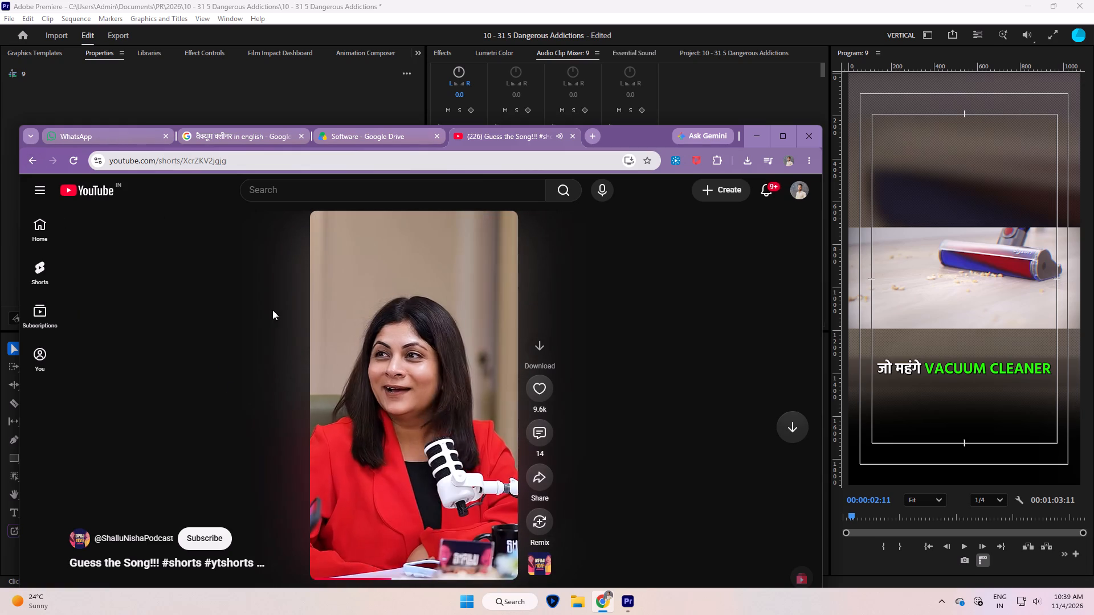
click(104, 231)
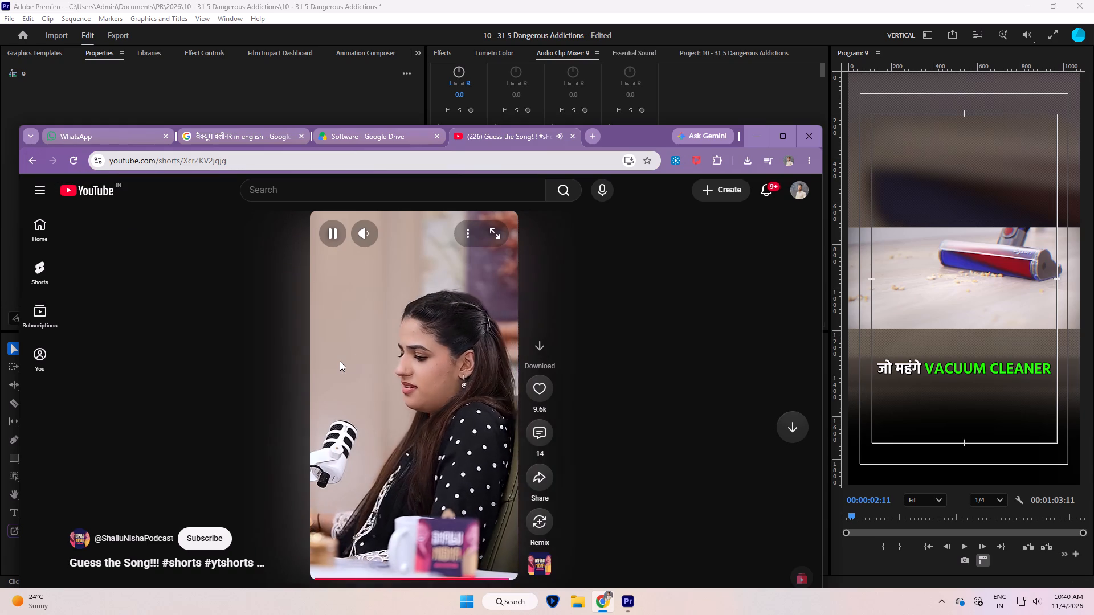
scroll(263, 395, down, 1)
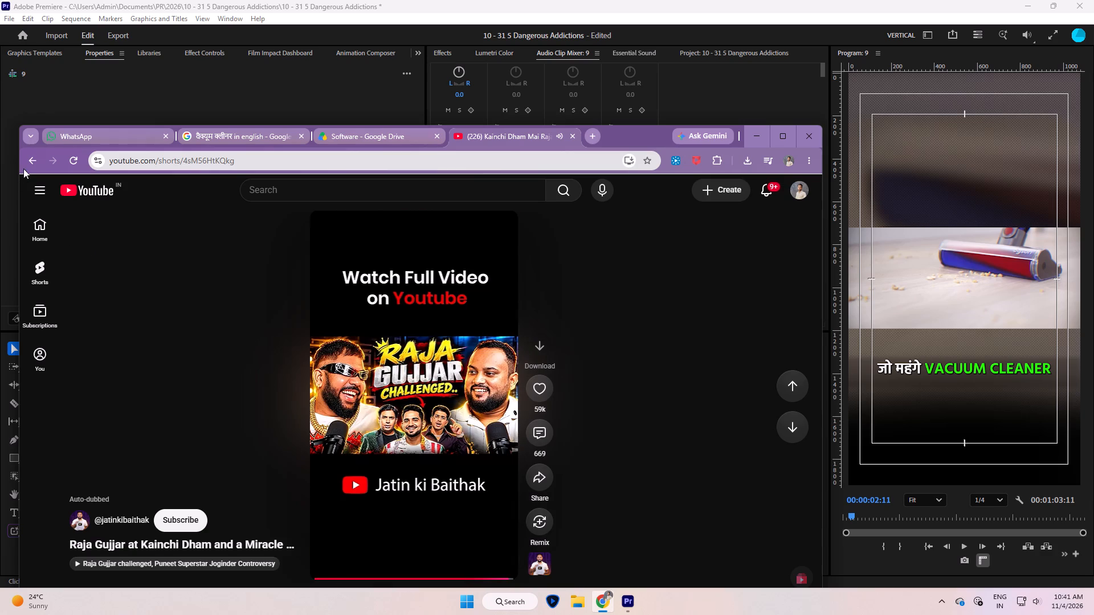
scroll(407, 311, down, 1)
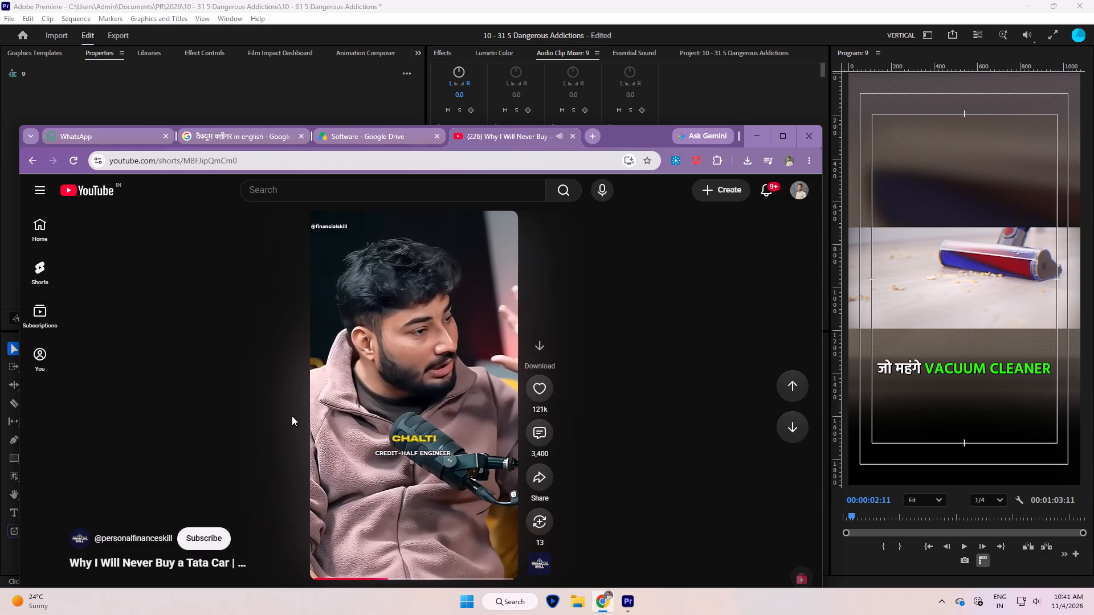
click(154, 354)
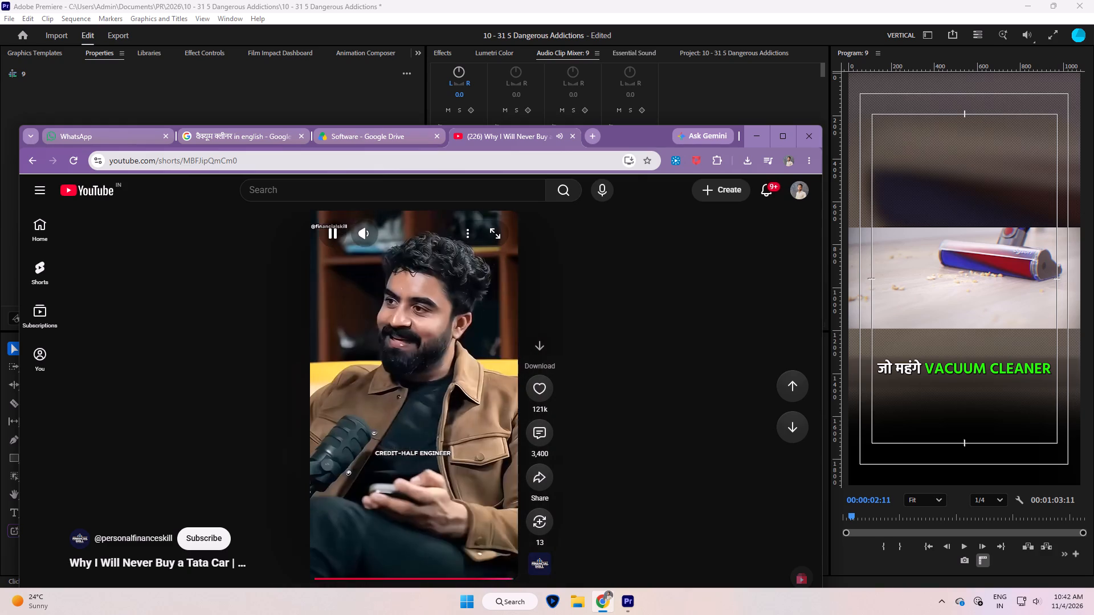
click(464, 366)
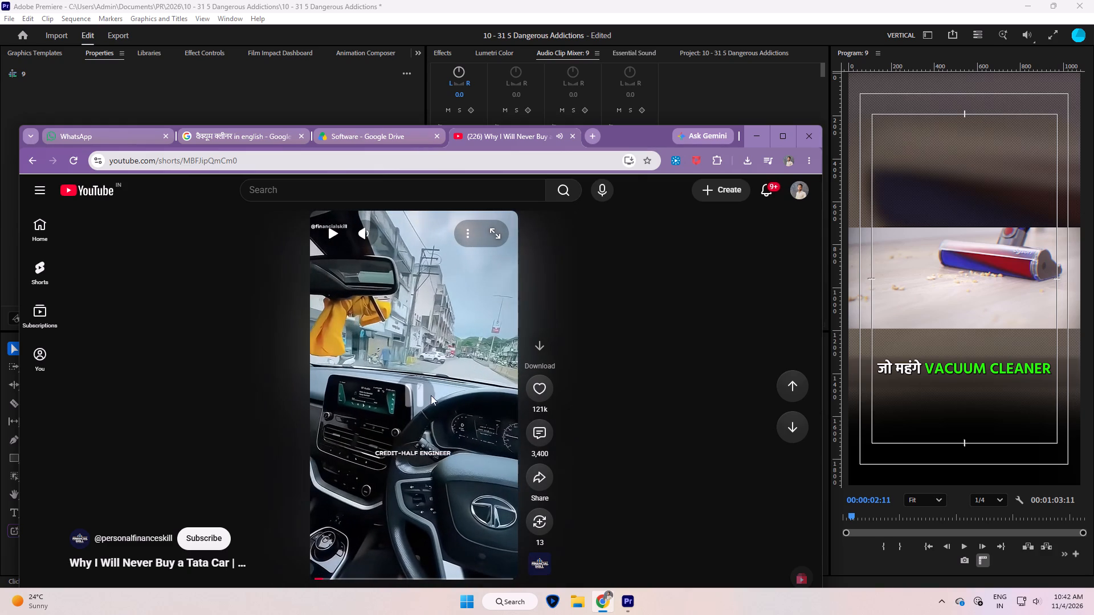
Return to Premiere Pro and save the project.
click(424, 135)
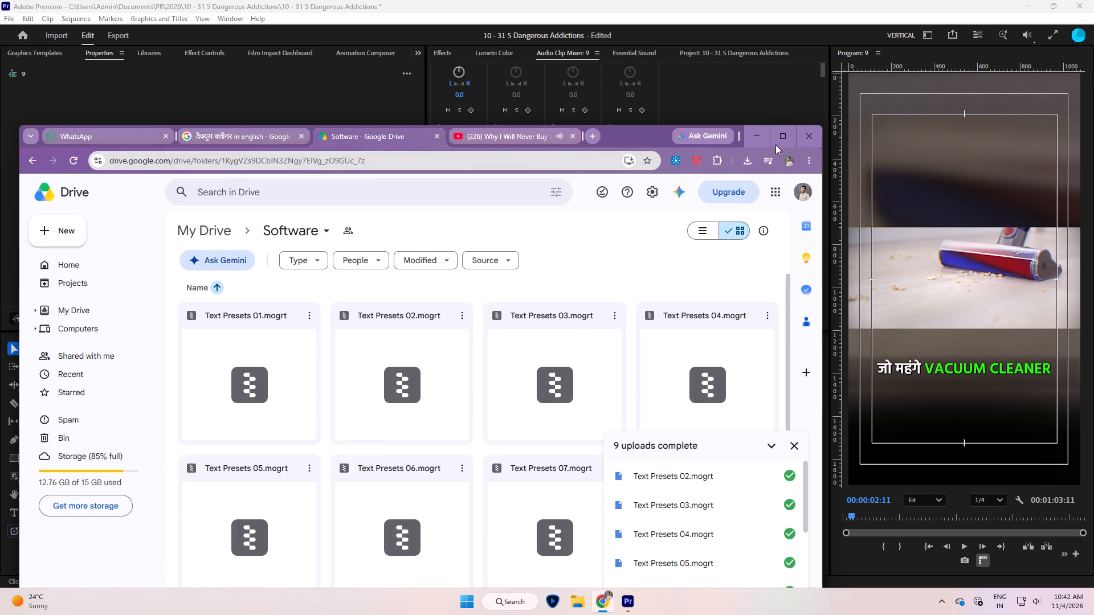
click(764, 134)
key(ctrl+s)
Play the section around the hair dryer shot, cut the text "और हेयर" from its short caption, and delete that caption.
click(387, 444)
key(space)
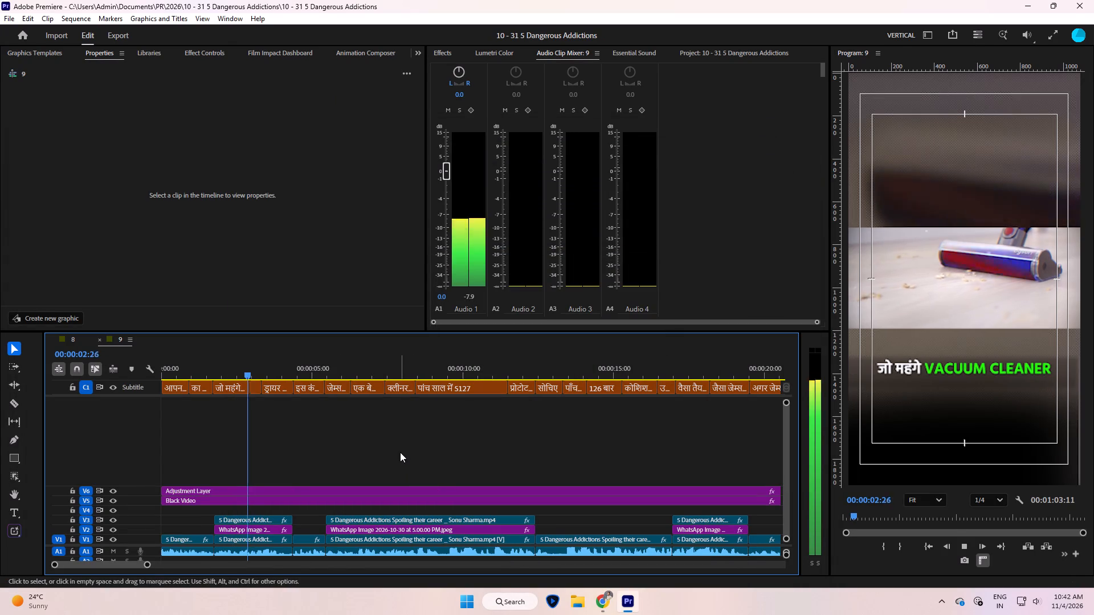
key(space)
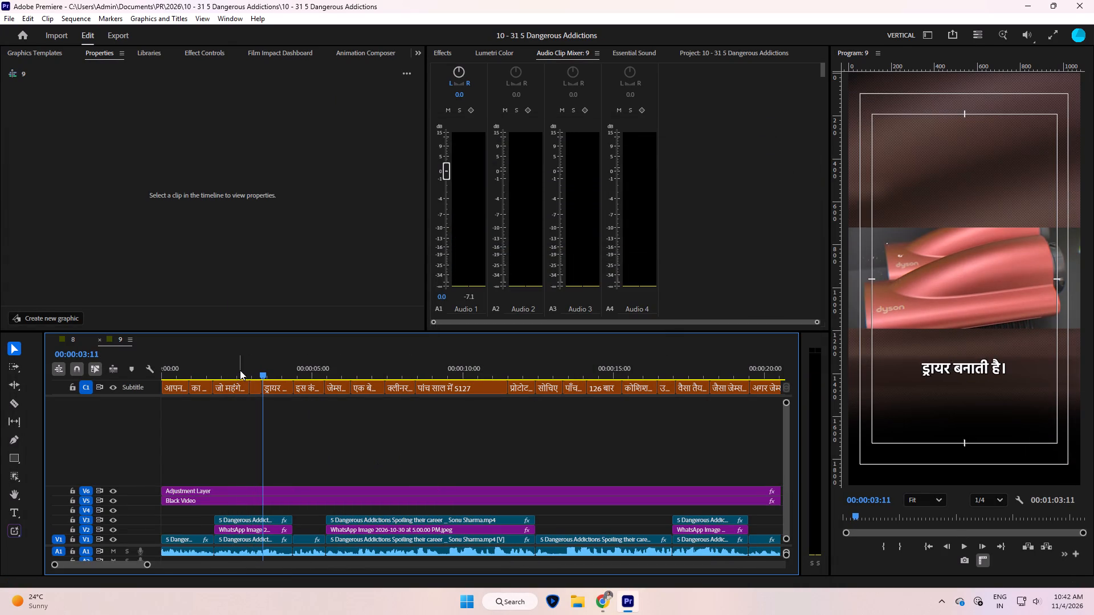
click(240, 370)
key(space)
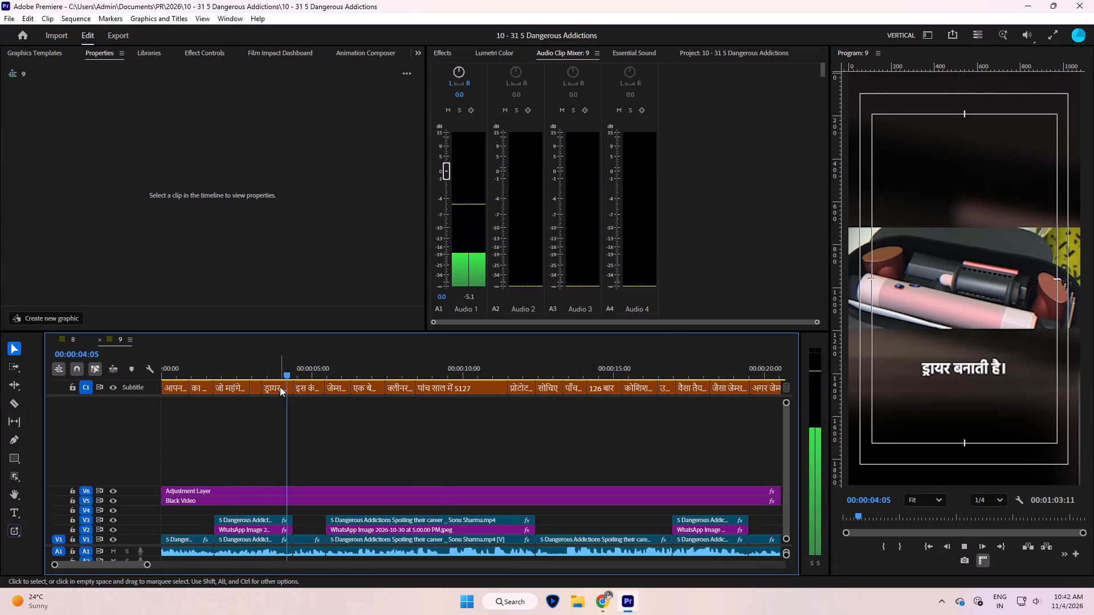
key(space)
click(256, 375)
click(256, 389)
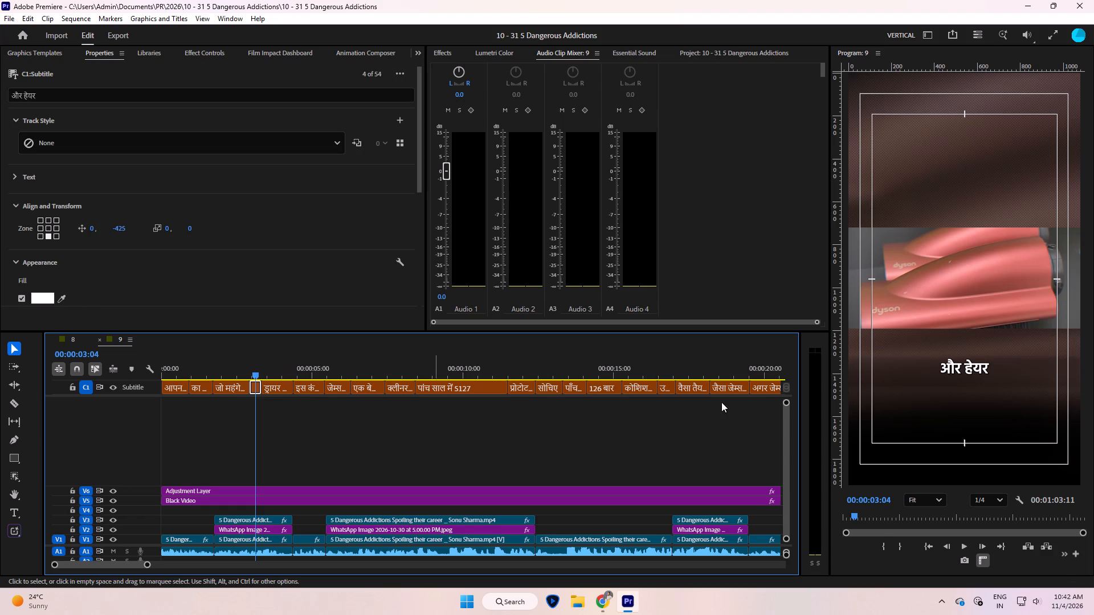
triple_click(966, 368)
key(ctrl+a)
key(ctrl+x)
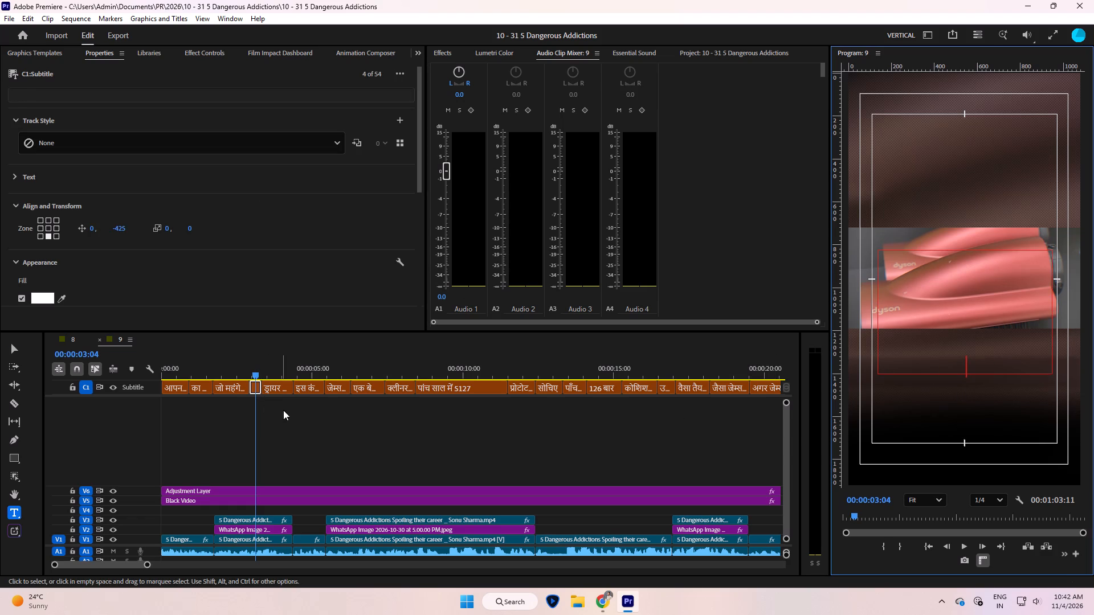
click(257, 390)
key(Delete)
Extend the start of the "ड्रायर बनाती है।" caption back to the end of the "जो महंगे" caption.
drag(262, 387, 253, 389)
click(269, 389)
drag(259, 389, 248, 392)
click(264, 390)
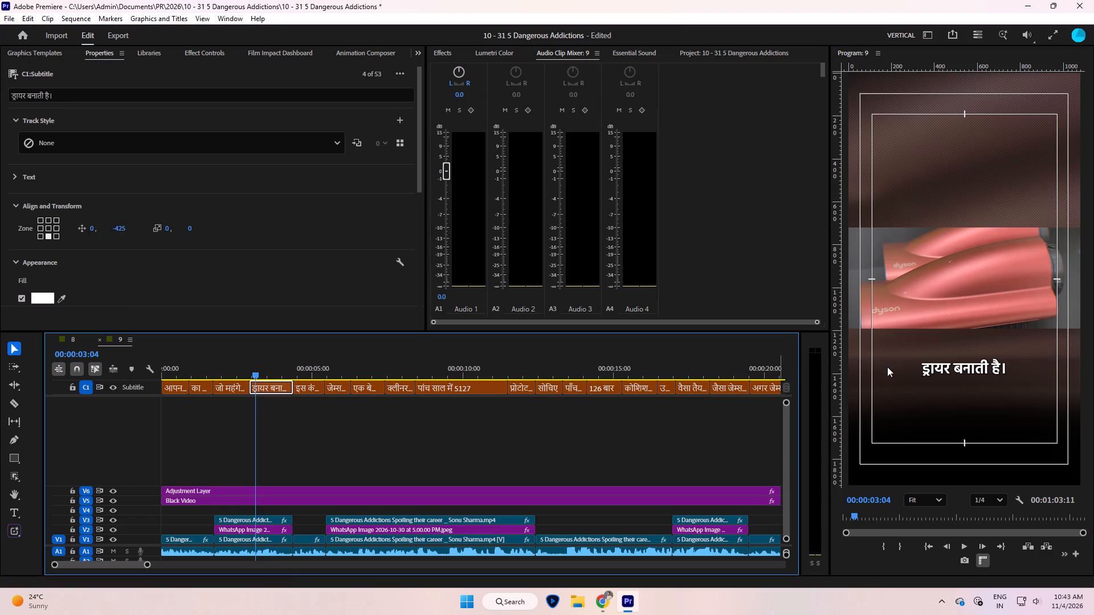
Insert the cut words "और हेयर" and a space before "ड्रायर बनाती है।" in the caption.
triple_click(925, 370)
click(911, 366)
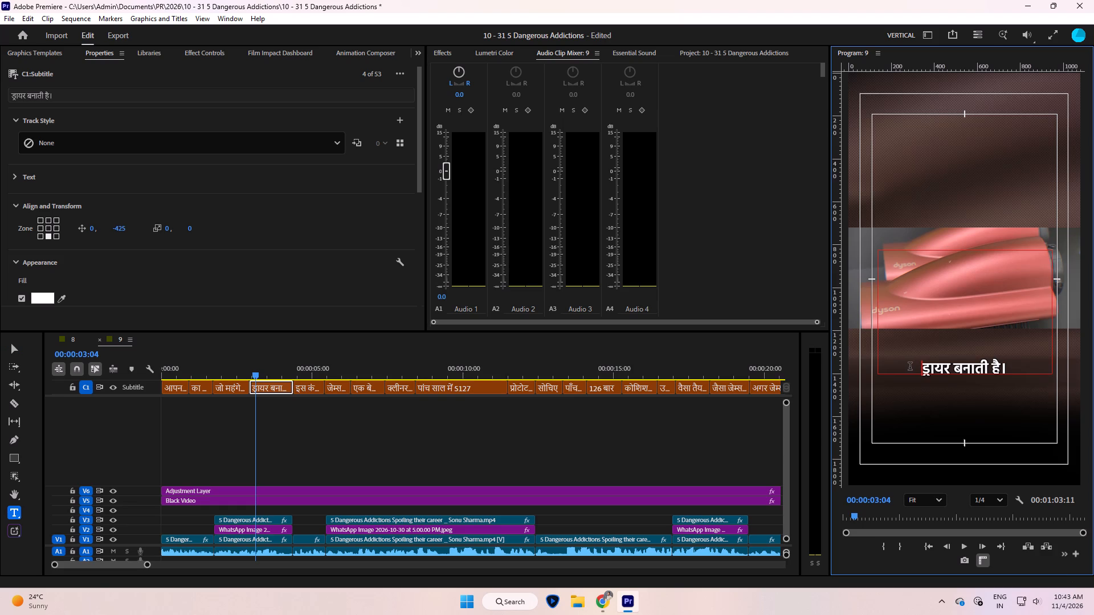
key(ctrl+v)
key(space)
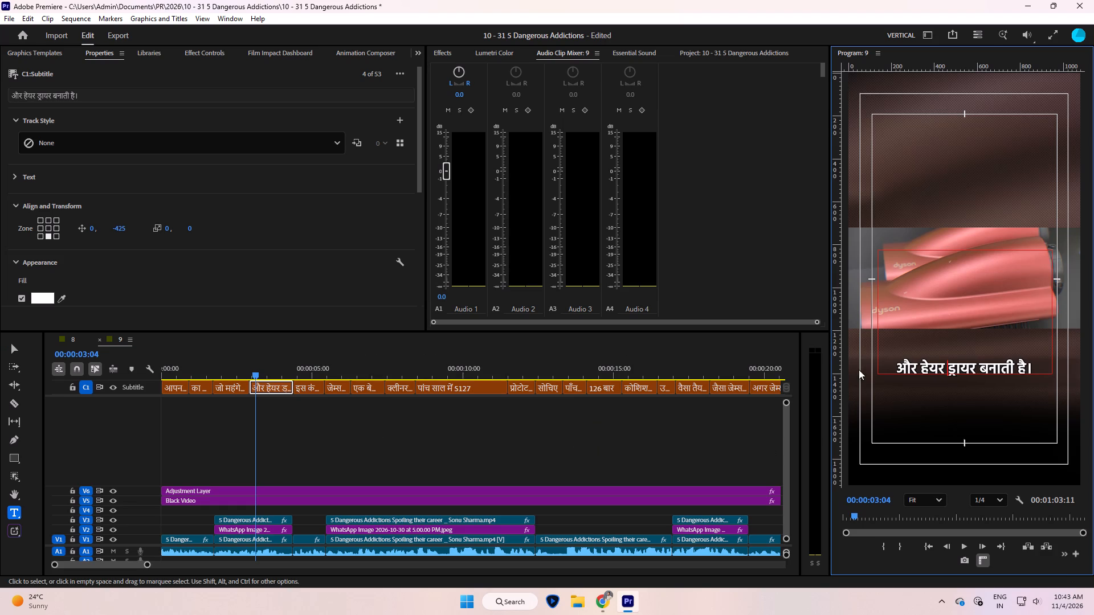
Cut "हेयर ड्रायर" from the caption, search Google in Chrome for "हेयर ड्रायर in english", and copy the English translation.
drag(919, 359, 974, 373)
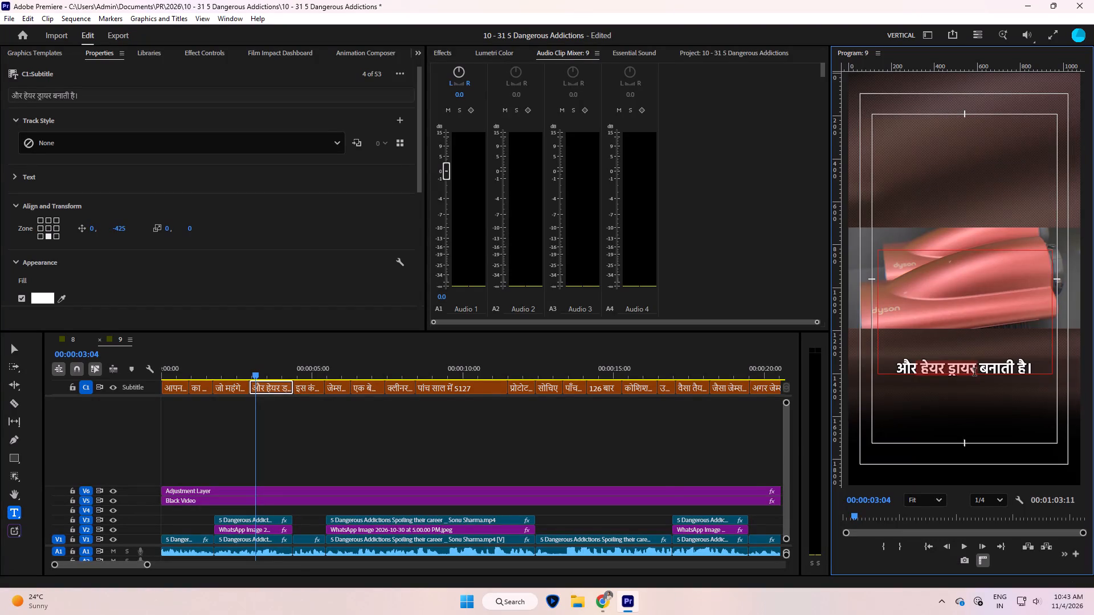
key(ctrl+x)
click(610, 610)
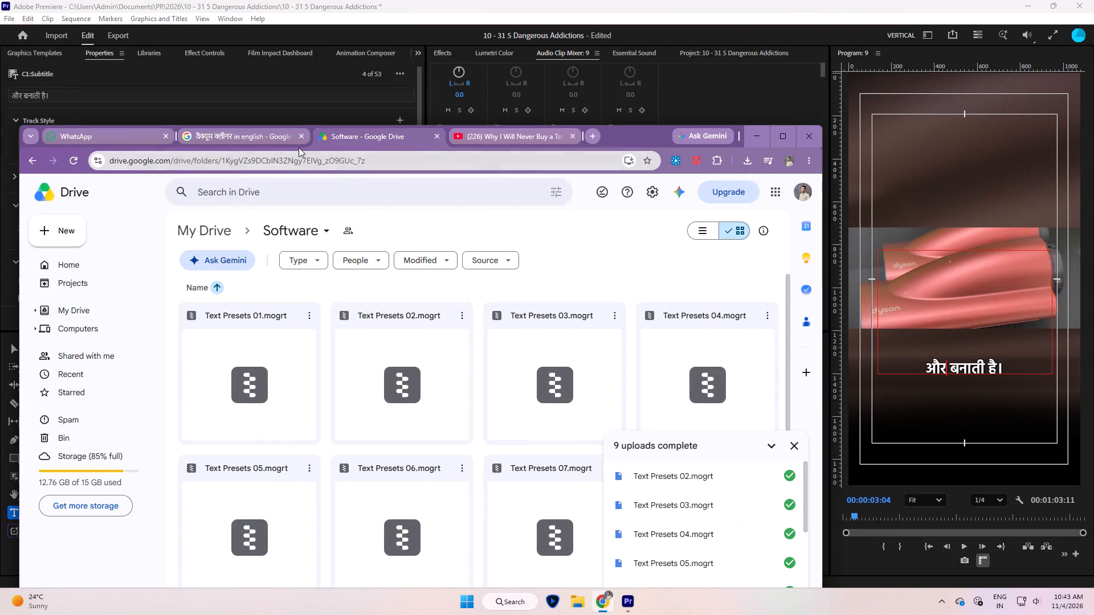
click(238, 130)
drag(242, 205, 110, 205)
key(ctrl+v)
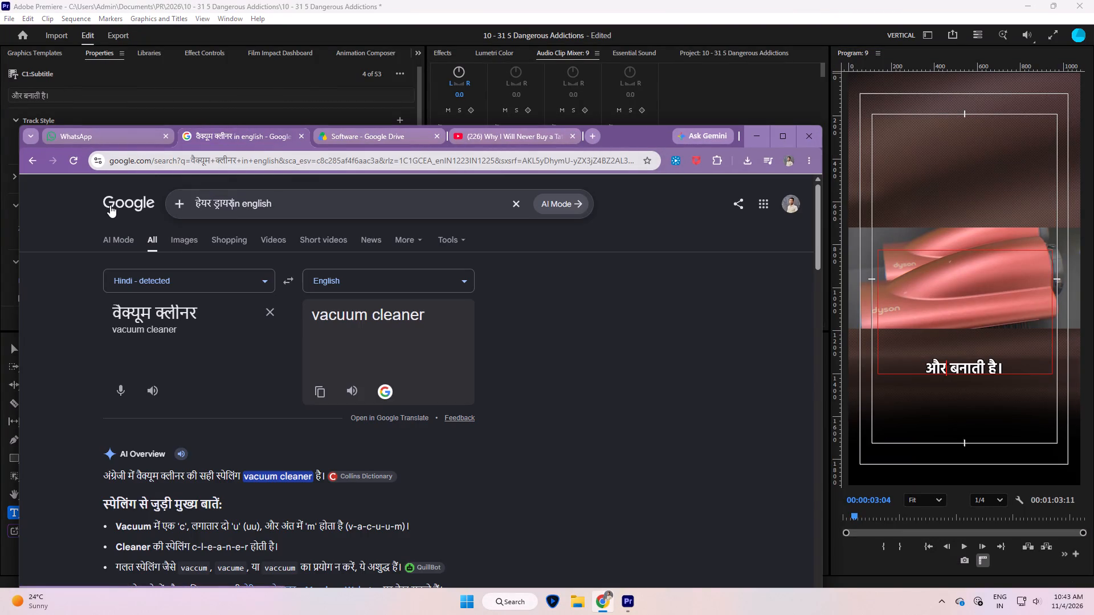
key(space)
key(Return)
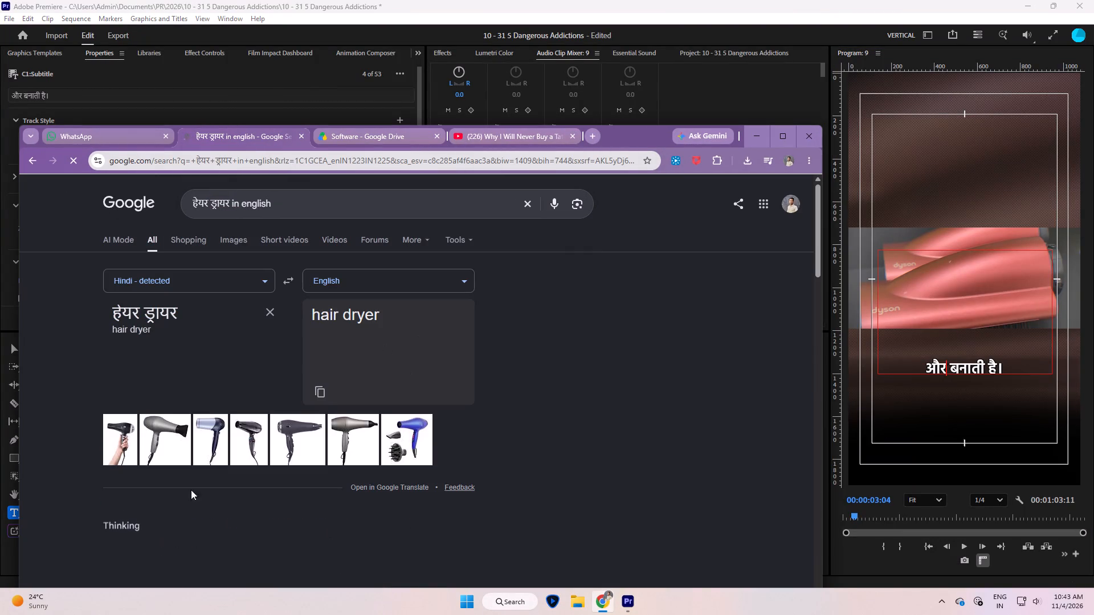
click(316, 395)
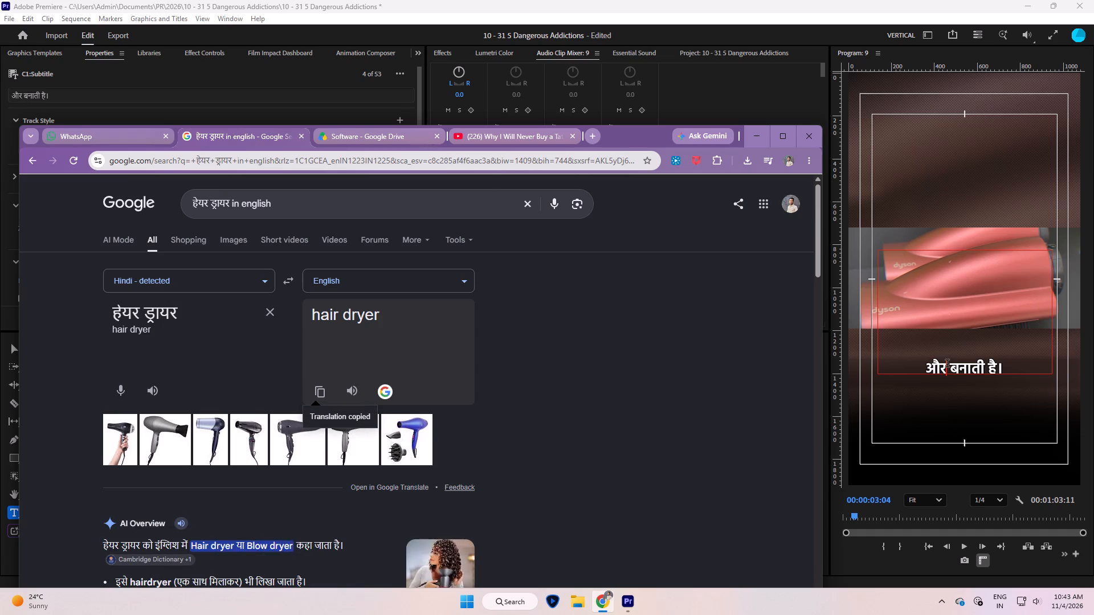
Back in Premiere Pro, insert "hair dryer" into the caption after "और", separated by a space.
click(947, 364)
key(ctrl+v)
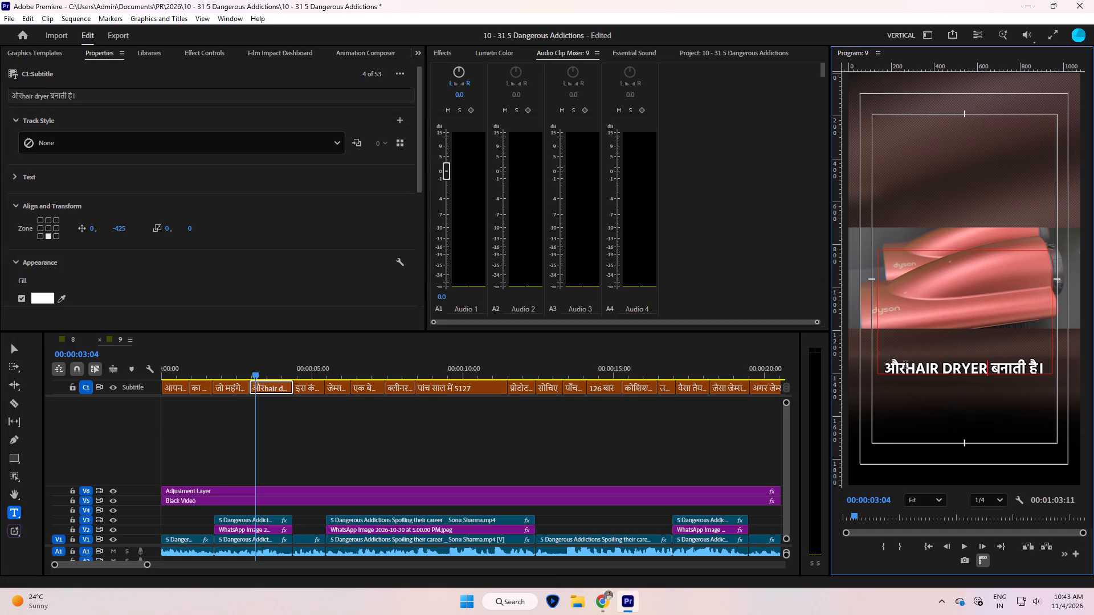
click(906, 366)
key(space)
Set the fill colour of the words "HAIR DRYER" in the caption to yellow FFFC00.
drag(907, 368, 990, 372)
click(44, 300)
drag(504, 289, 594, 425)
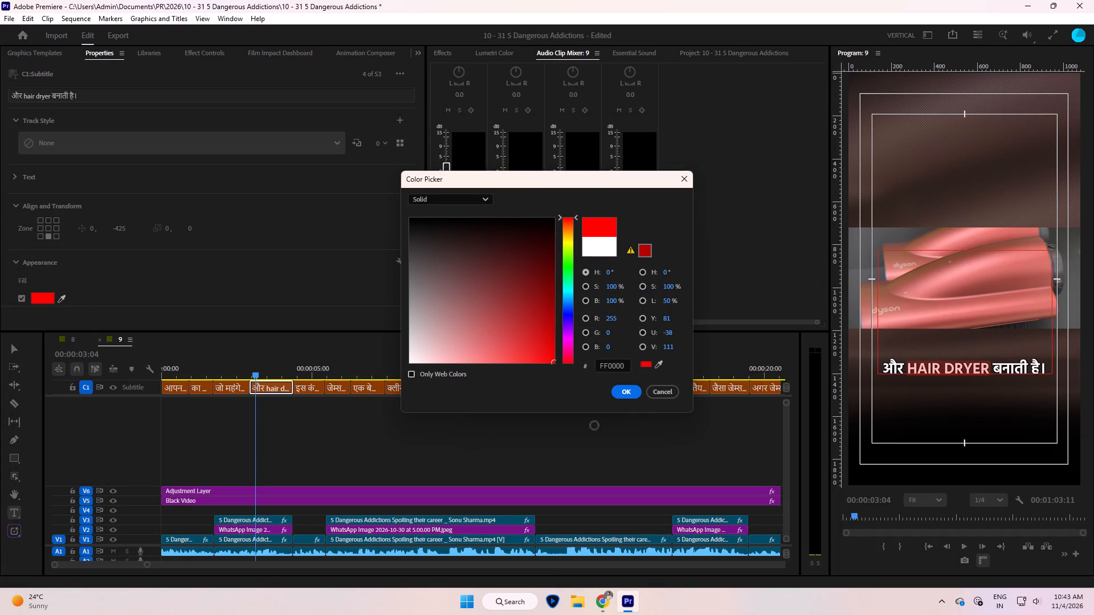
drag(594, 425, 588, 408)
click(570, 241)
click(632, 386)
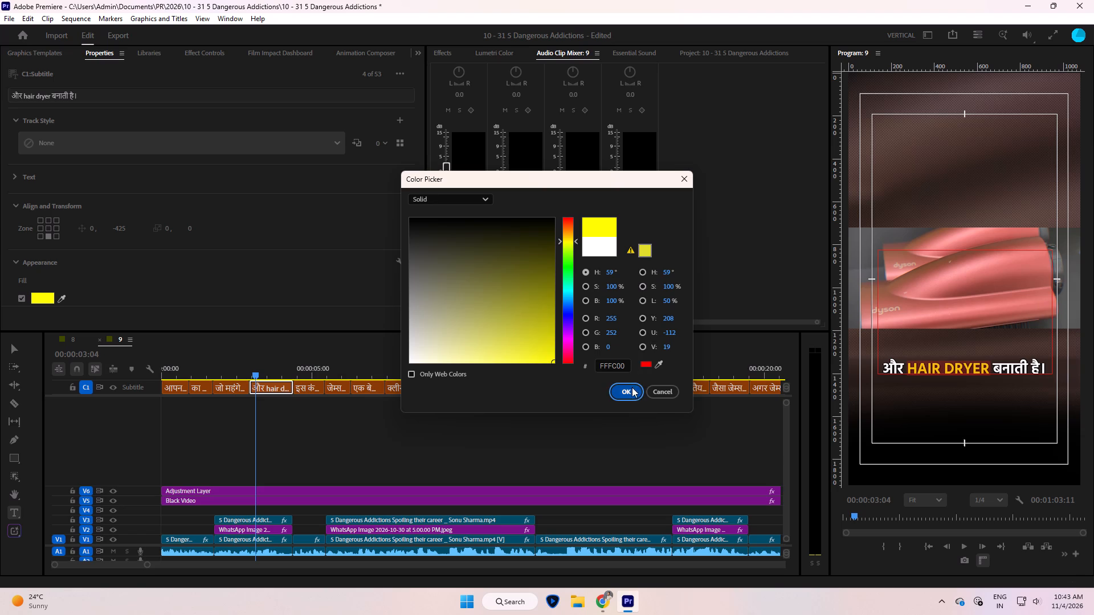
Play past the hair dryer caption, and remove the extra C from "DYSON CCOMPANY" in the first caption.
click(441, 493)
key(space)
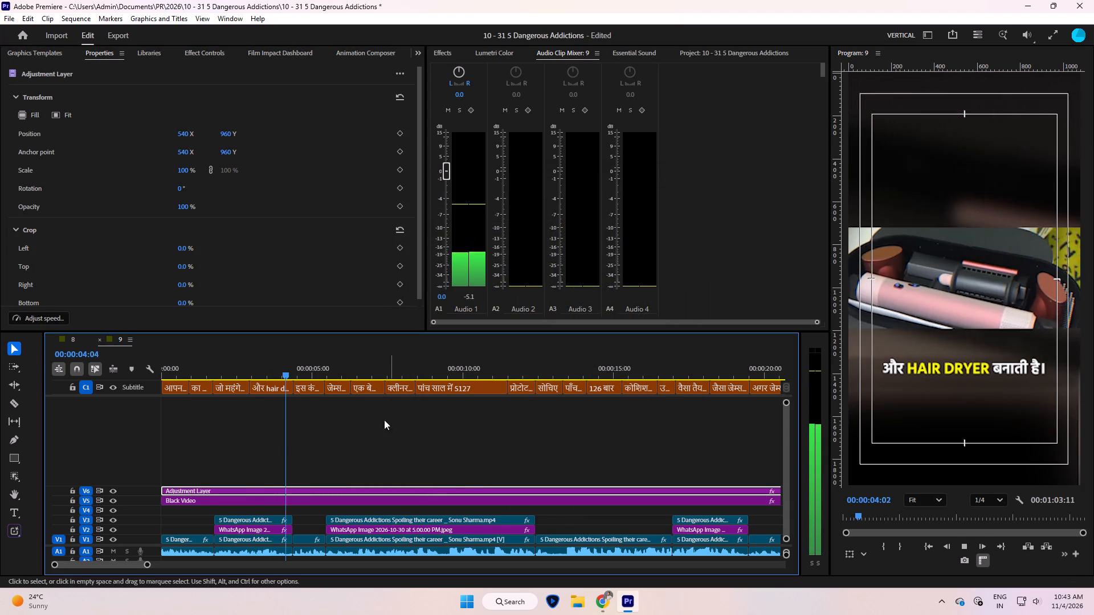
key(space)
triple_click(958, 368)
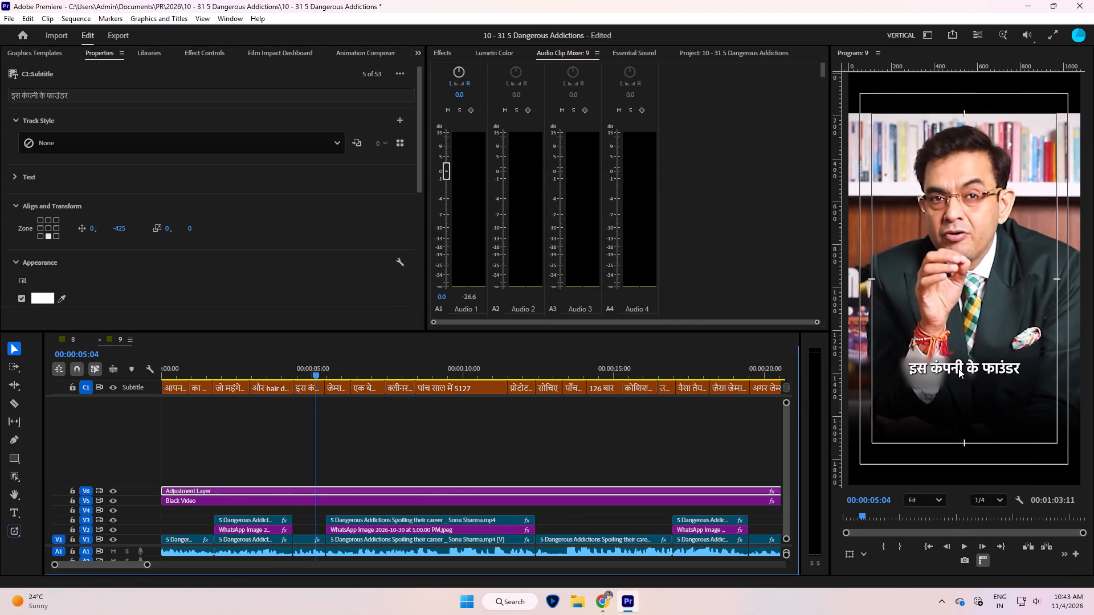
click(188, 364)
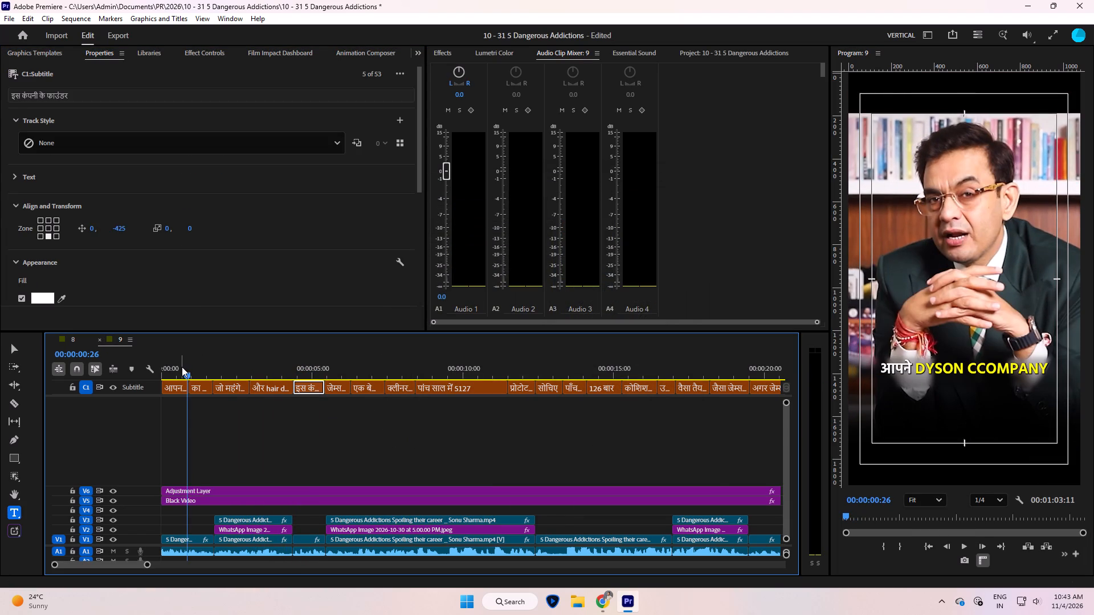
click(971, 368)
drag(968, 370, 1093, 375)
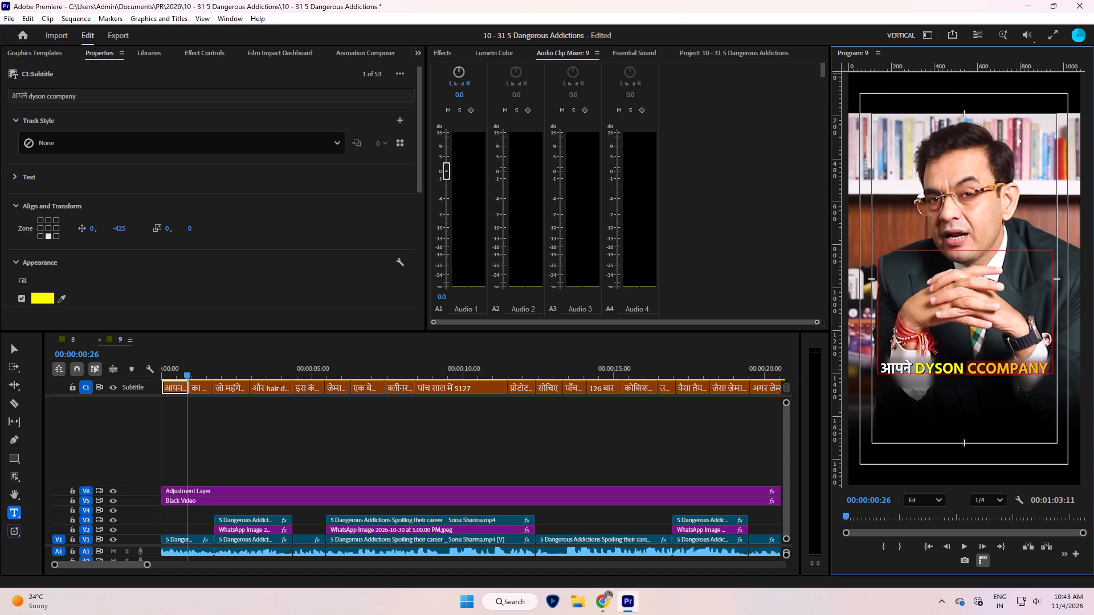
drag(1093, 375, 1091, 374)
click(985, 371)
key(BackSpace)
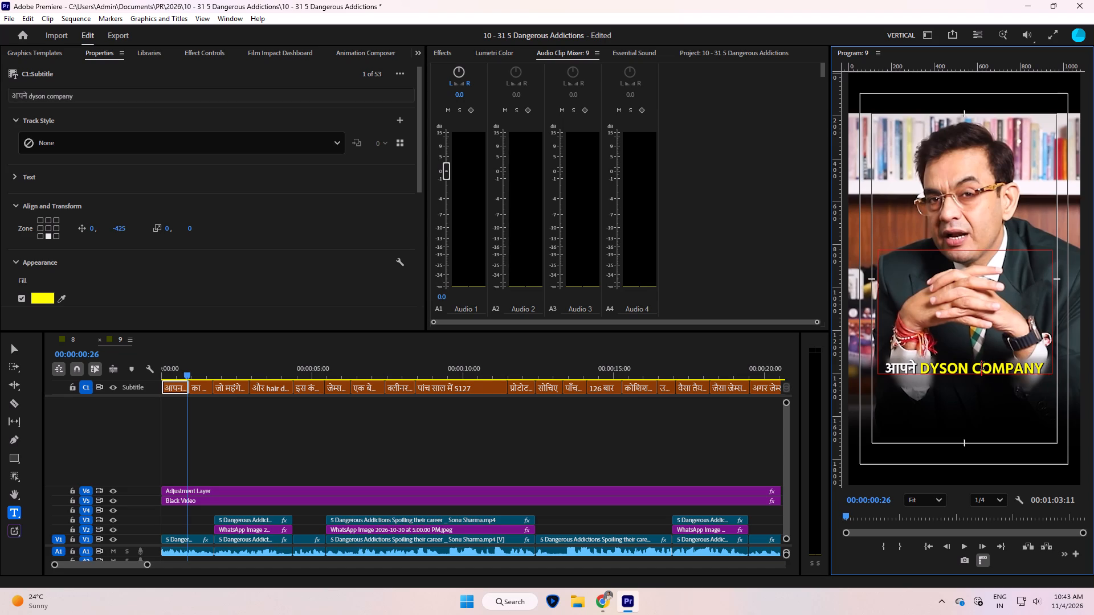
Copy the yellow "COMPANY" from the first caption and paste it over "कंपनी" in the caption "इस कंपनी के फाउंडर".
drag(975, 370, 1078, 373)
key(ctrl+x)
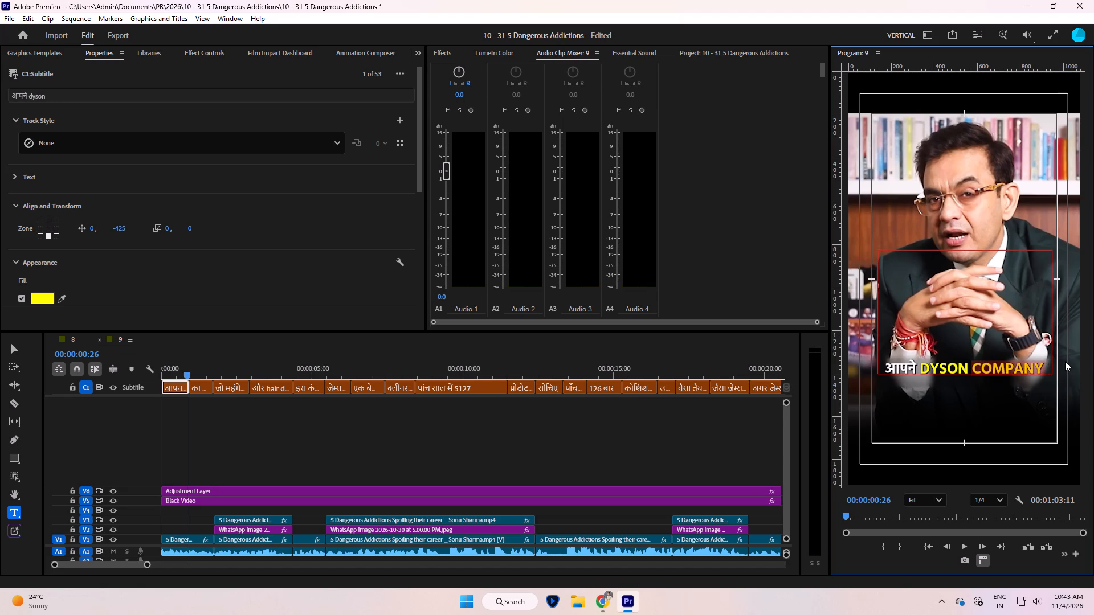
key(ctrl+v)
drag(271, 374, 305, 378)
key(space)
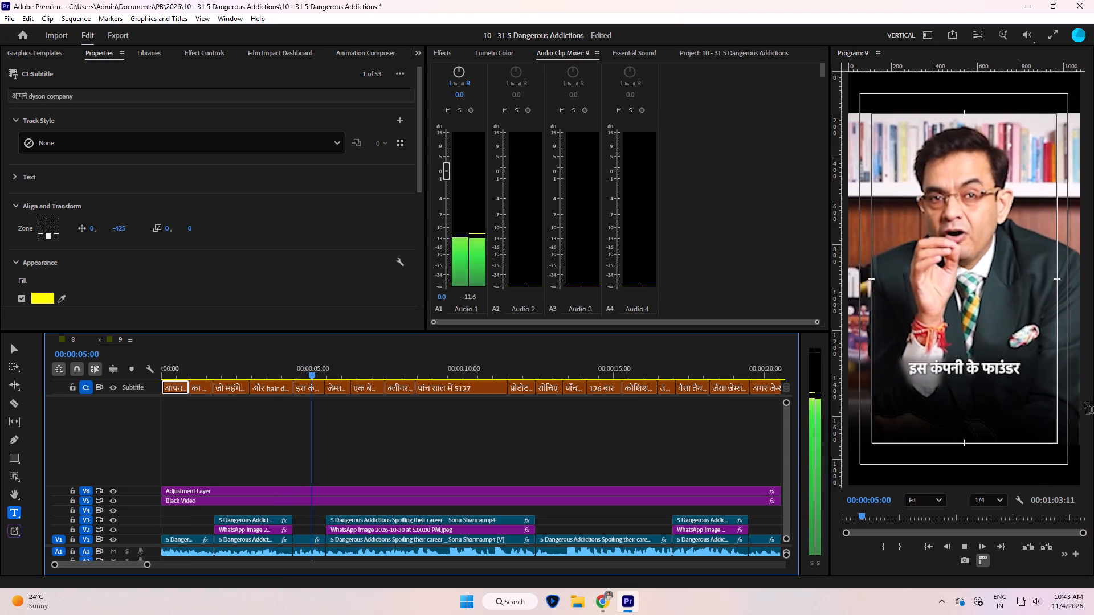
key(space)
click(929, 368)
drag(930, 367, 957, 375)
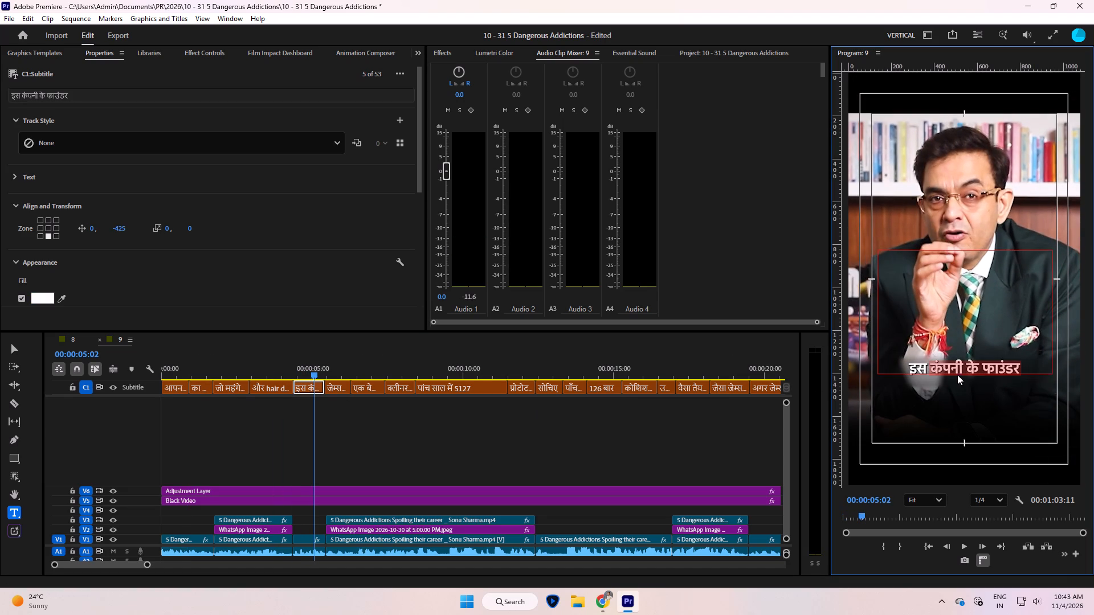
drag(957, 375, 963, 368)
key(ctrl+v)
Replace "फाउंडर" with "founder" in the same caption.
drag(1003, 366, 1030, 370)
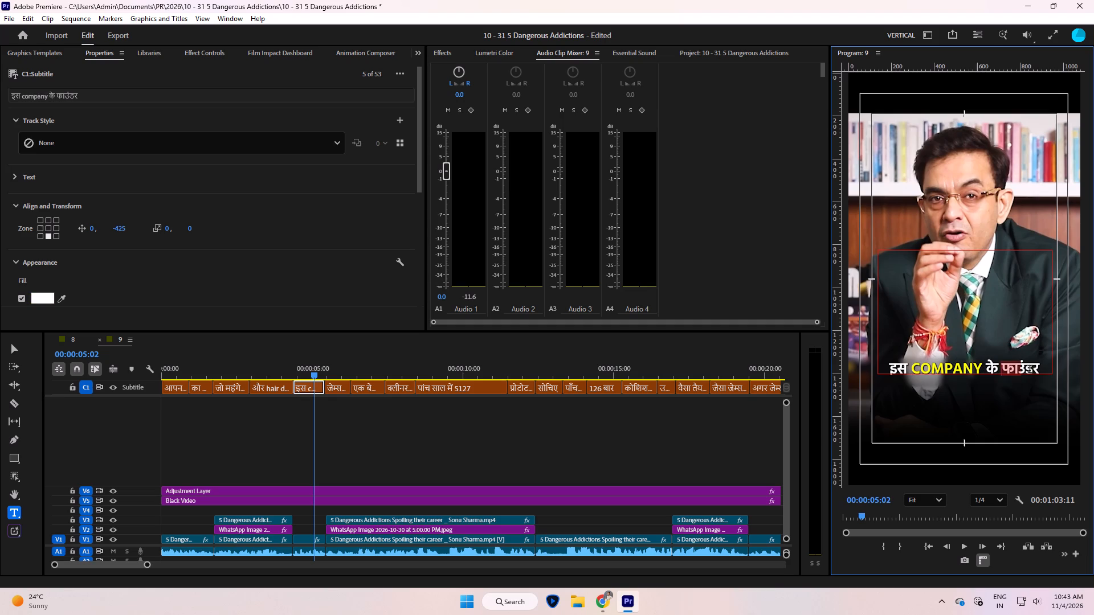
drag(1030, 370, 1093, 382)
text(founder)
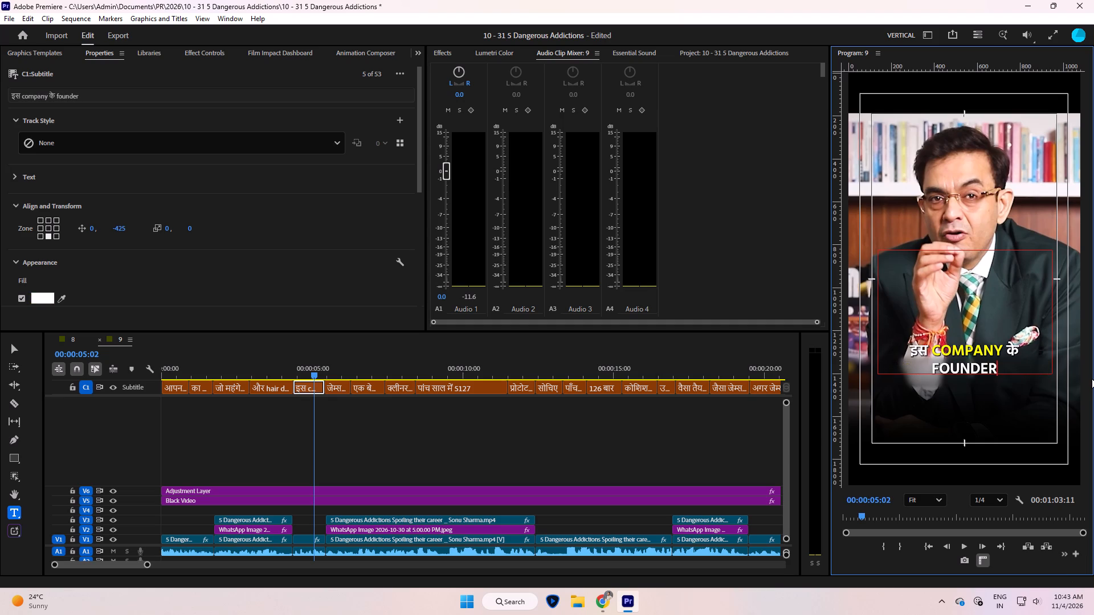
Set the font size of the whole caption "इस COMPANY के FOUNDER" to 63.
key(ctrl+a)
scroll(193, 200, down, 1)
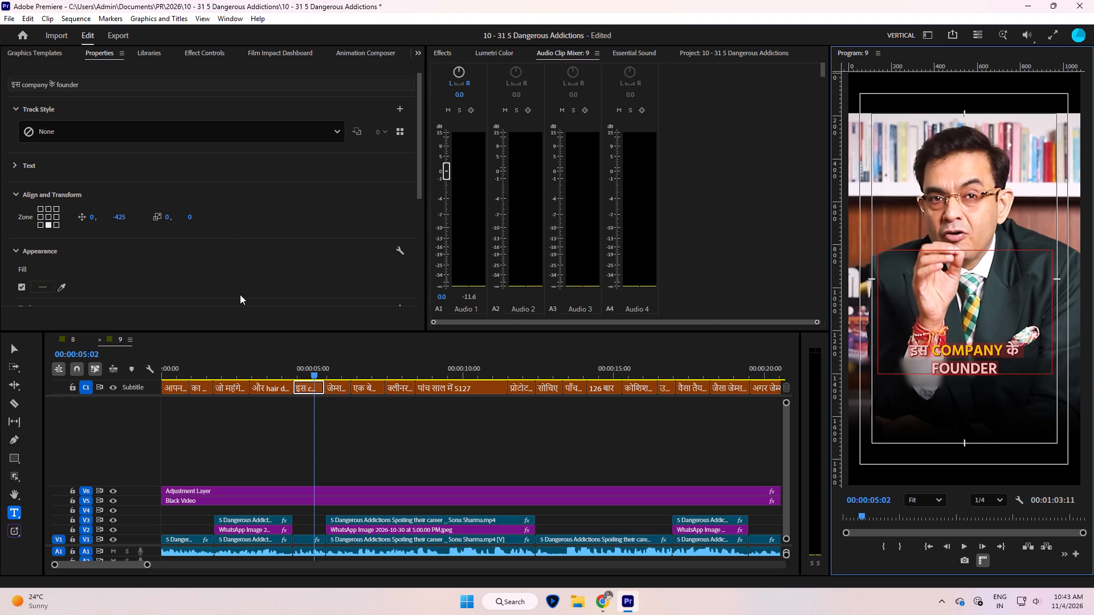
click(15, 169)
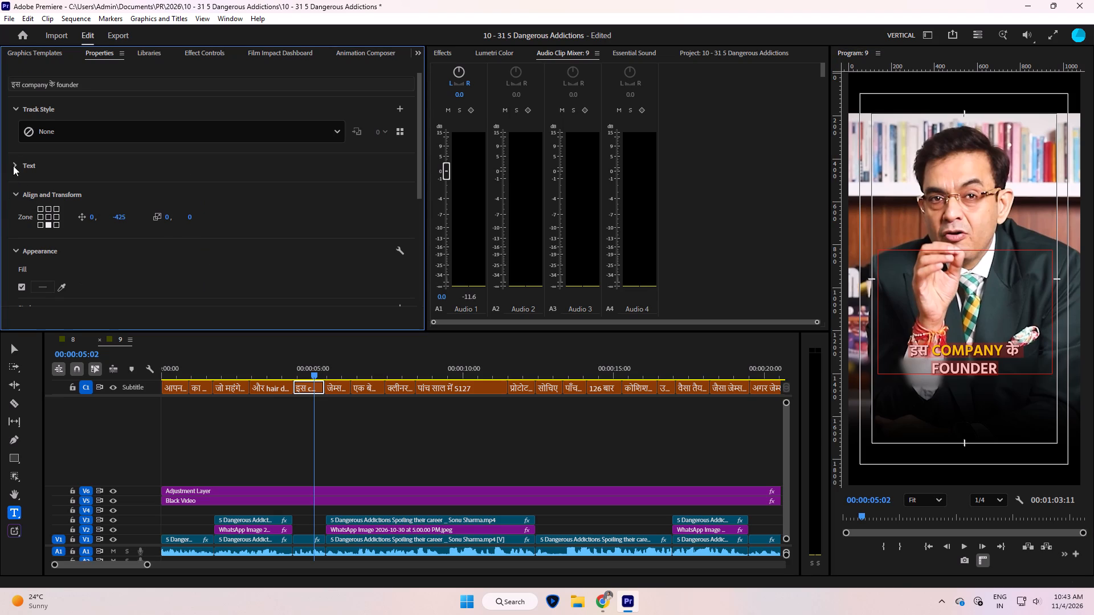
click(14, 166)
scroll(219, 155, down, 4)
click(81, 184)
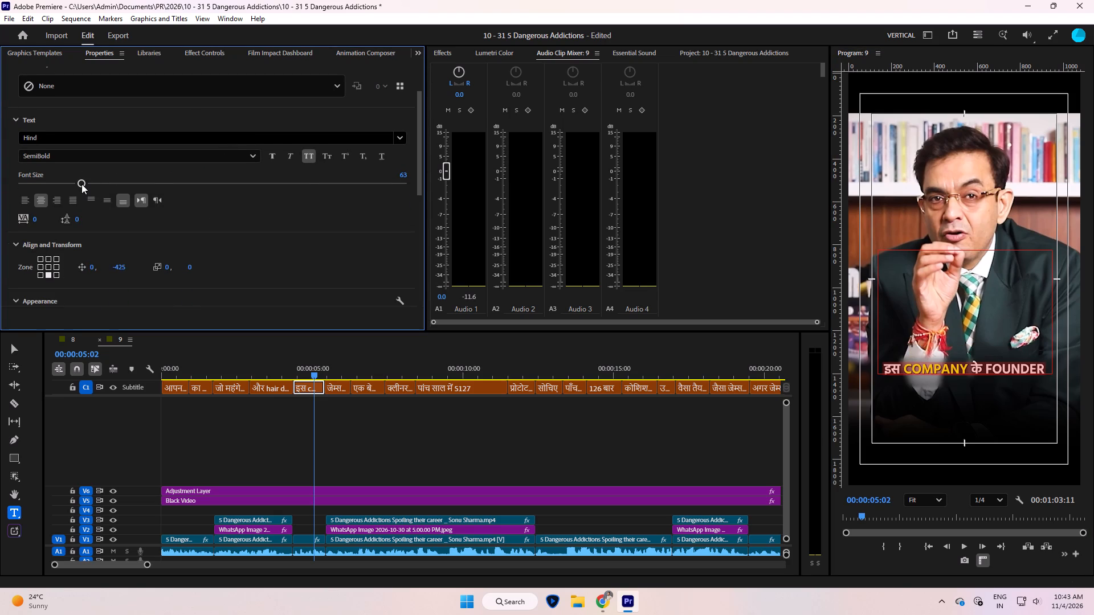
Play on to the caption "जेम्स डायसन ने" and replace "जेम्स डायसन" with "james dyson".
click(374, 425)
key(space)
key(space)
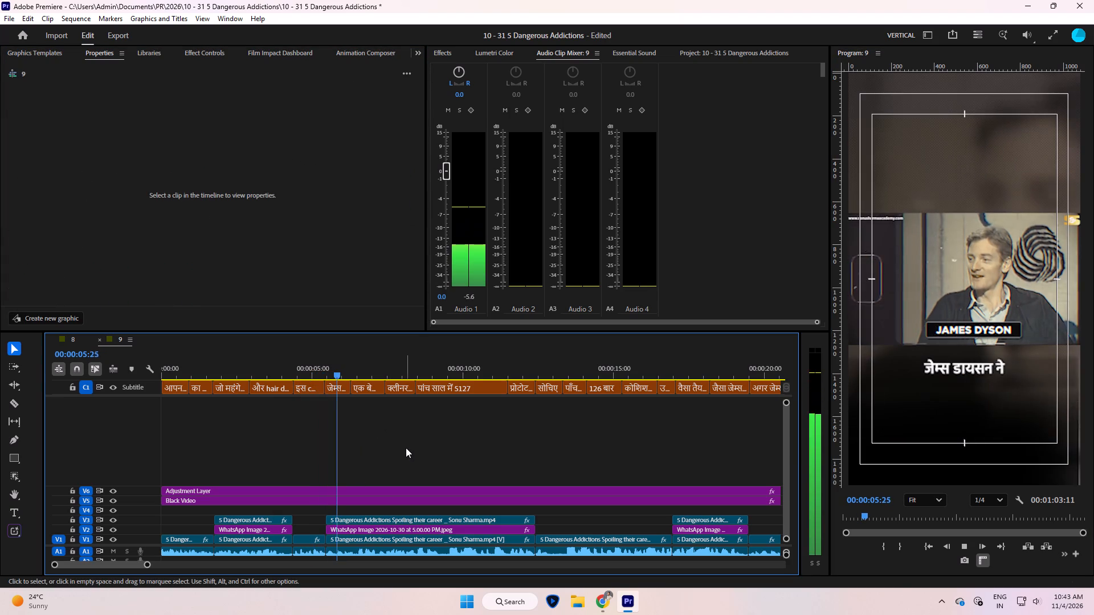
key(space)
key(space)
click(343, 368)
key(space)
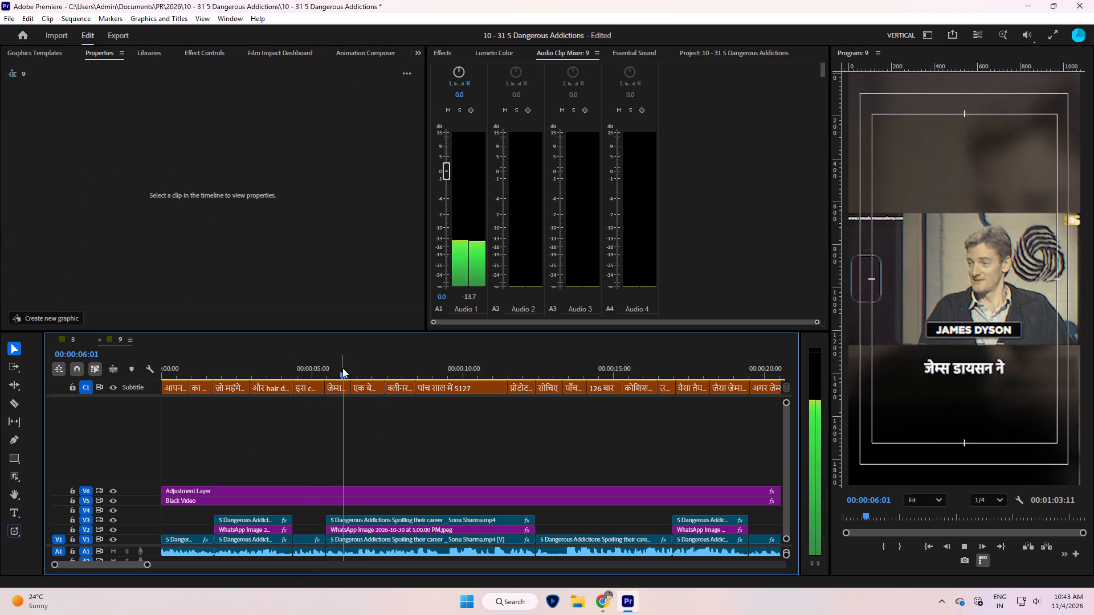
key(space)
triple_click(979, 369)
click(989, 359)
drag(992, 366, 810, 377)
drag(928, 364, 936, 364)
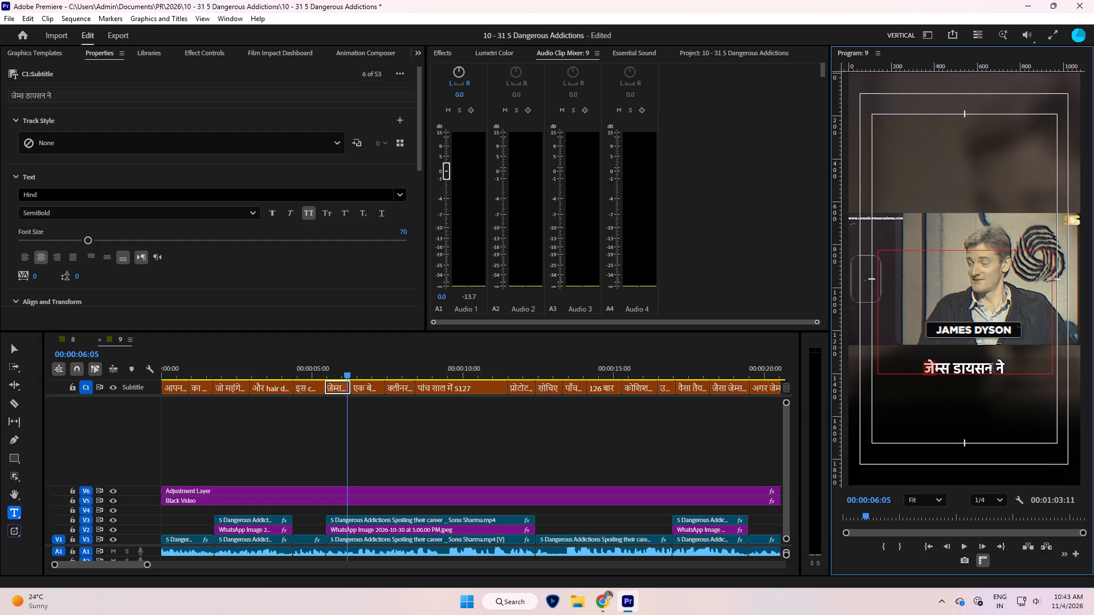
drag(992, 369, 899, 357)
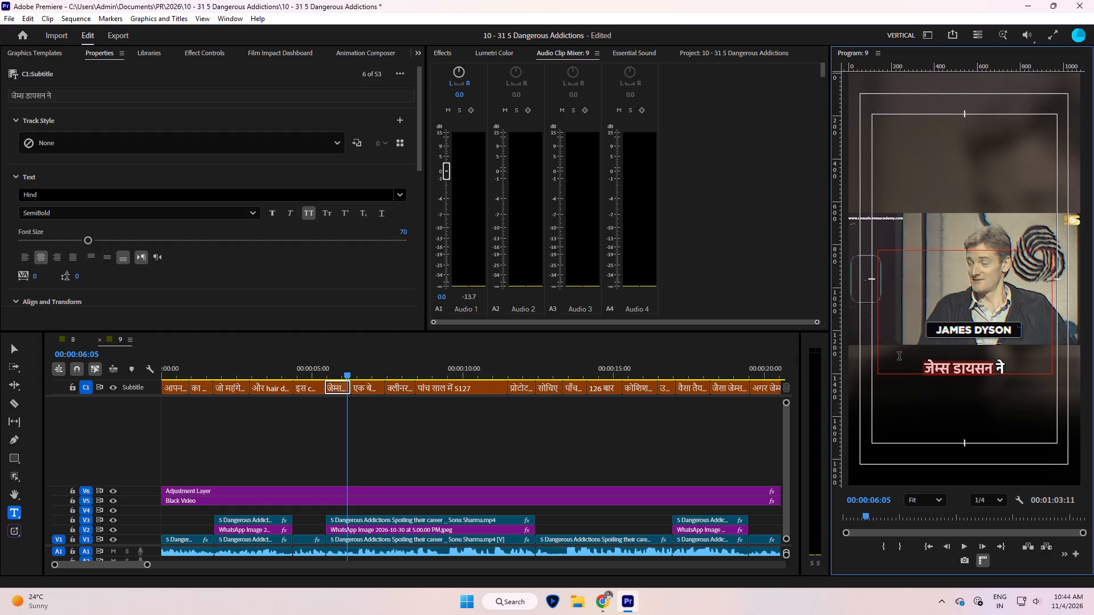
text(james)
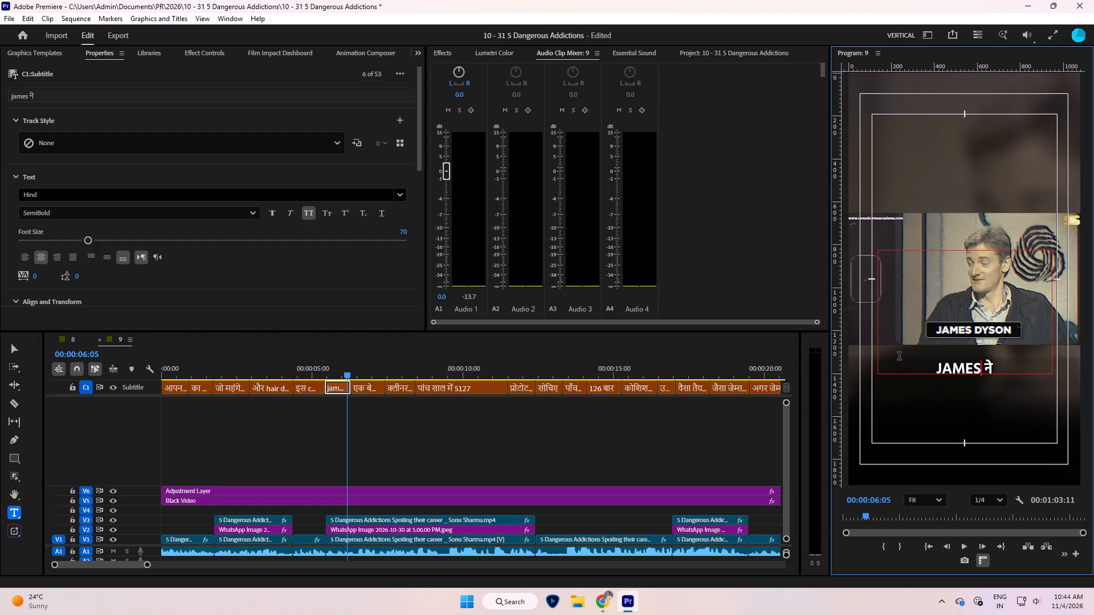
key(space)
text(dysi)
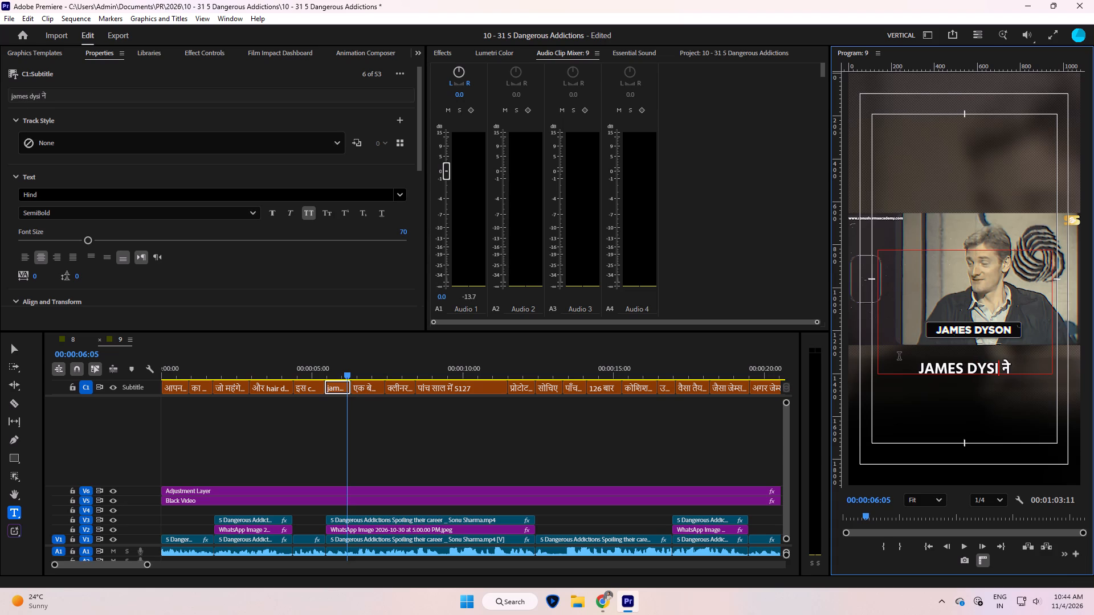
key(BackSpace)
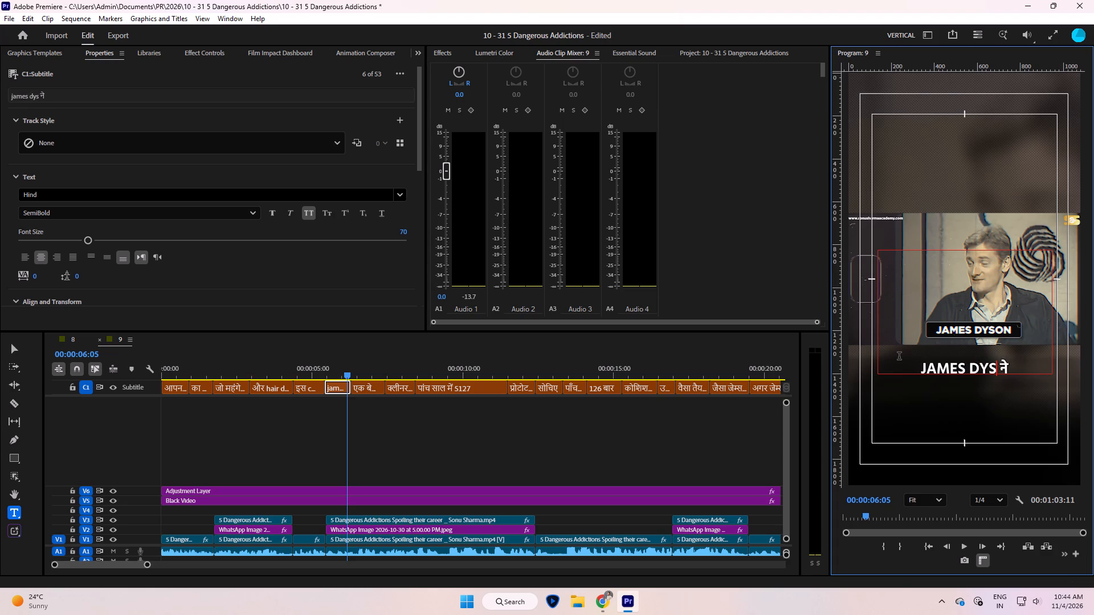
text(on)
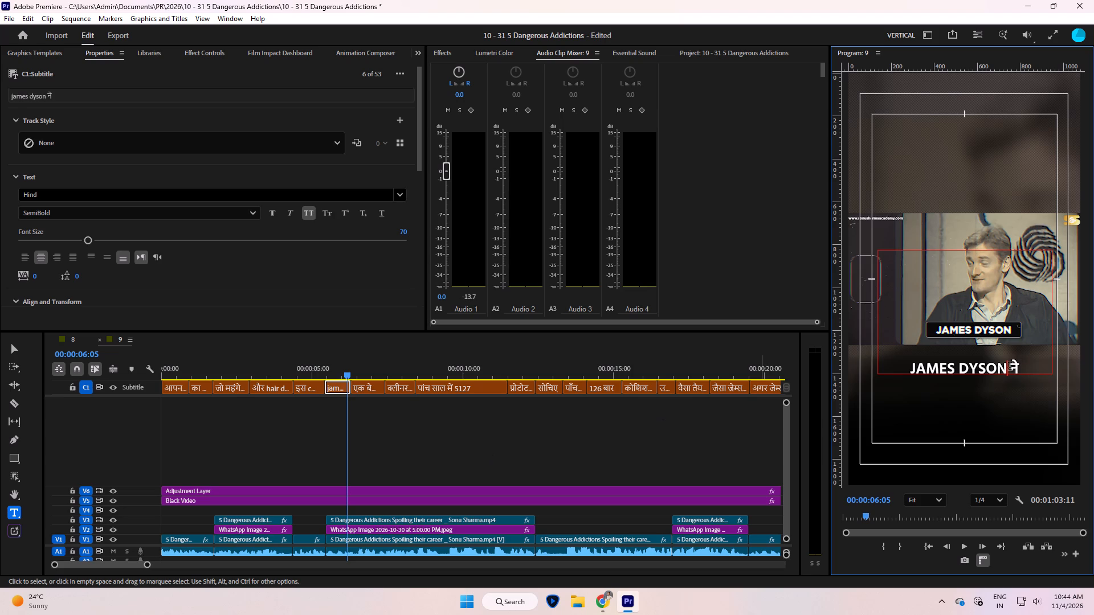
Set the fill colour of the words "JAMES DYSON" in the caption to bright green.
drag(1010, 370, 879, 364)
scroll(85, 285, down, 7)
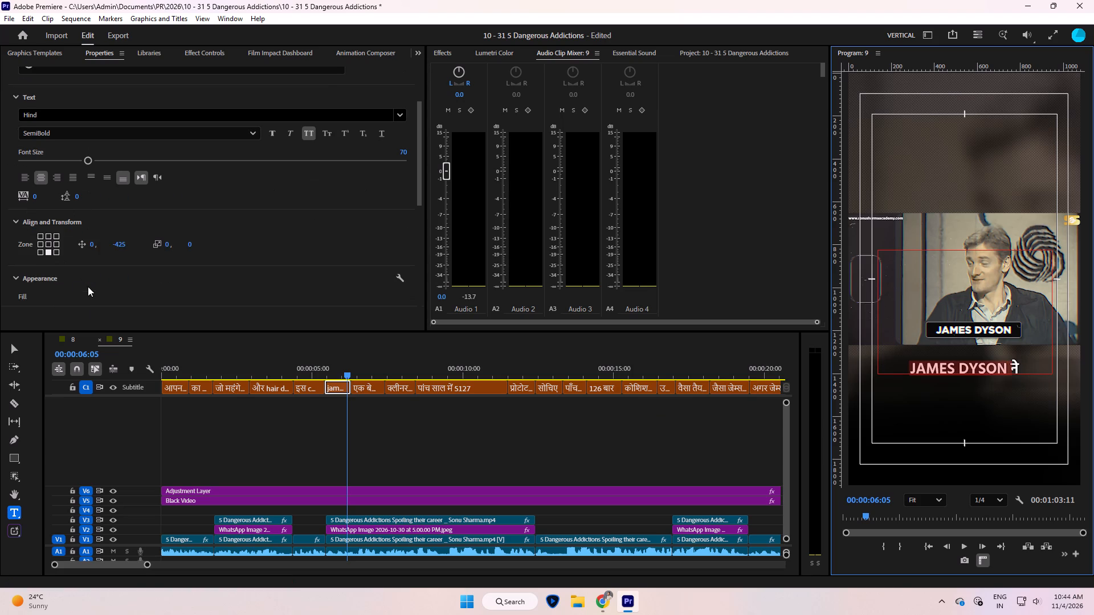
scroll(38, 299, down, 7)
click(36, 235)
drag(509, 301, 584, 404)
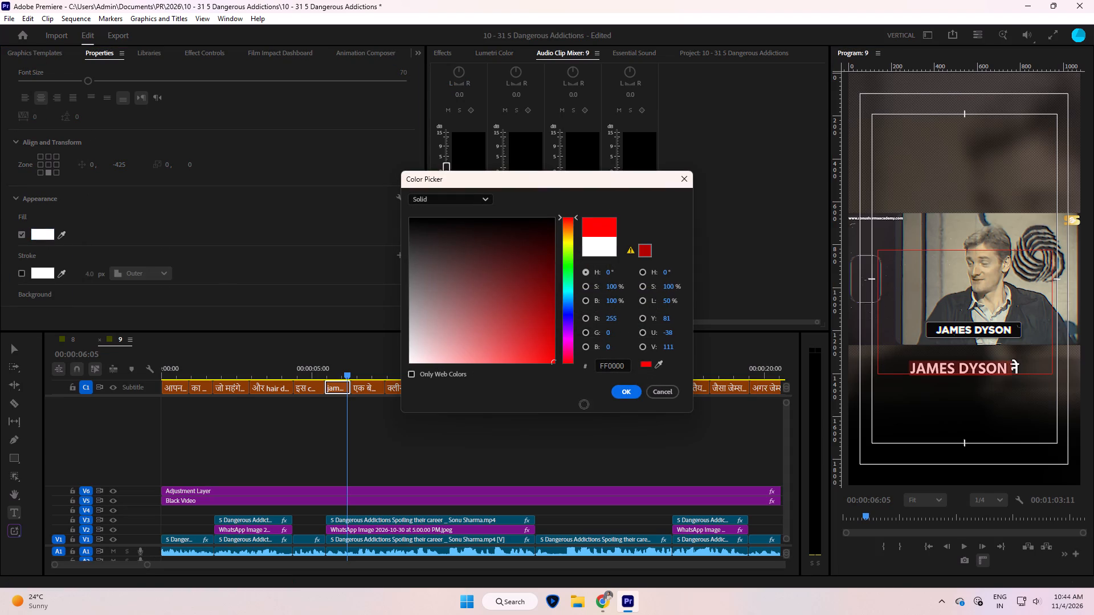
drag(584, 404, 614, 421)
click(569, 257)
key(Return)
click(448, 456)
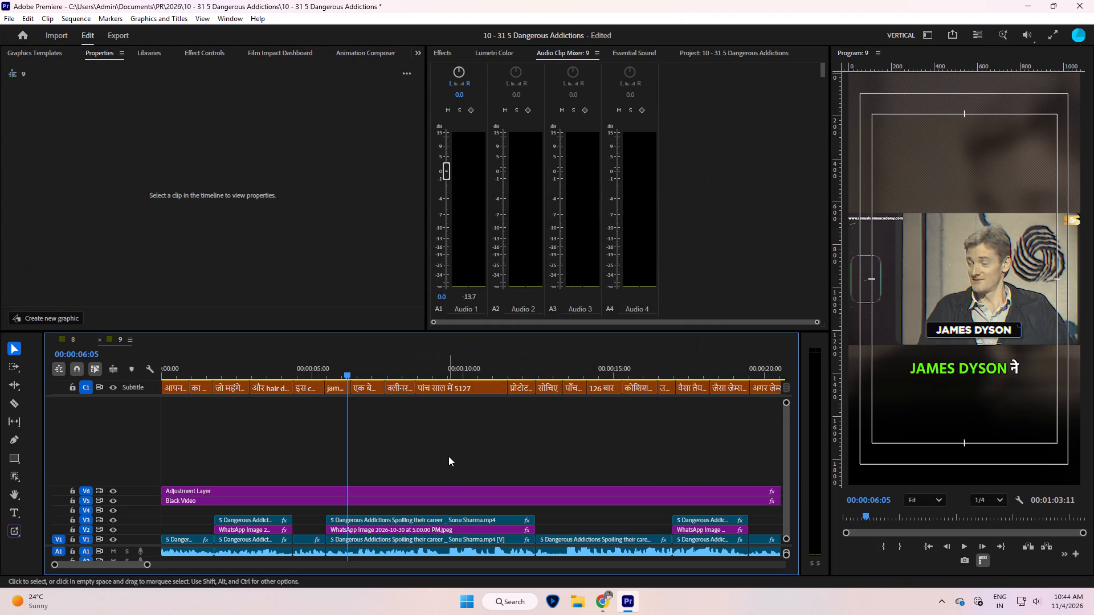
Play through the "एक बेहतर वैक्यूम" caption, return to "जो महंगे VACUUM CLEANER", and copy its green word "VACUUM".
key(space)
key(space)
key(space)
key(space)
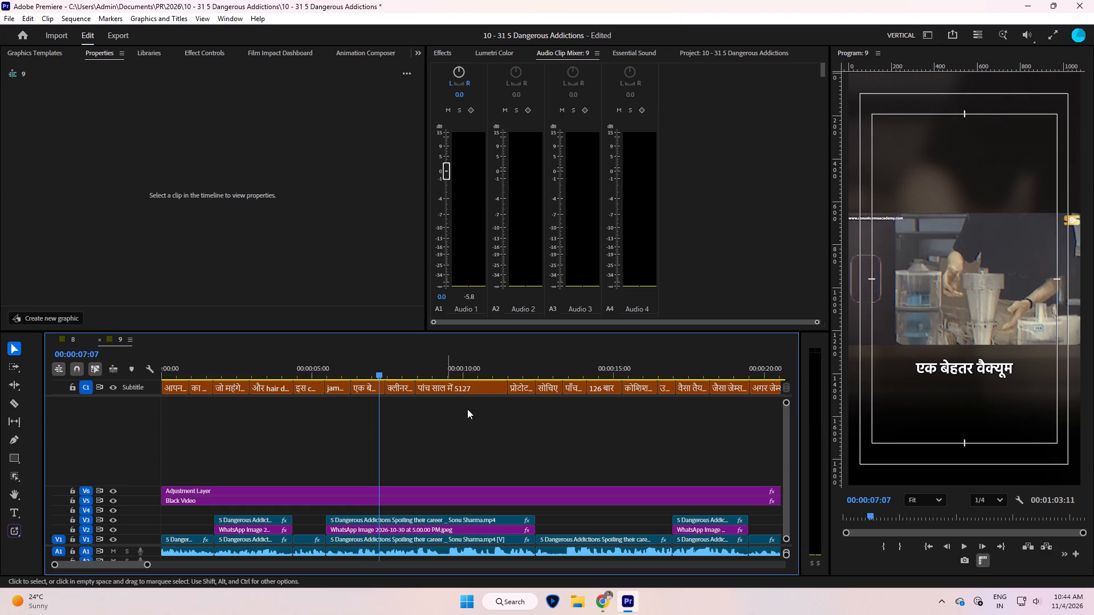
drag(370, 371, 232, 376)
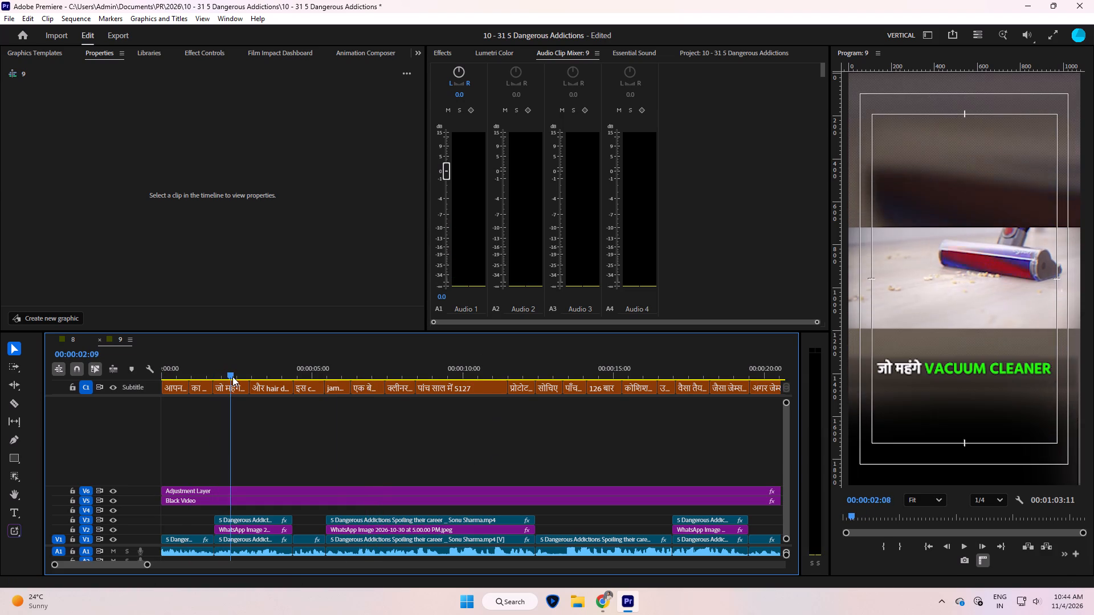
drag(232, 376, 227, 367)
triple_click(972, 365)
click(983, 359)
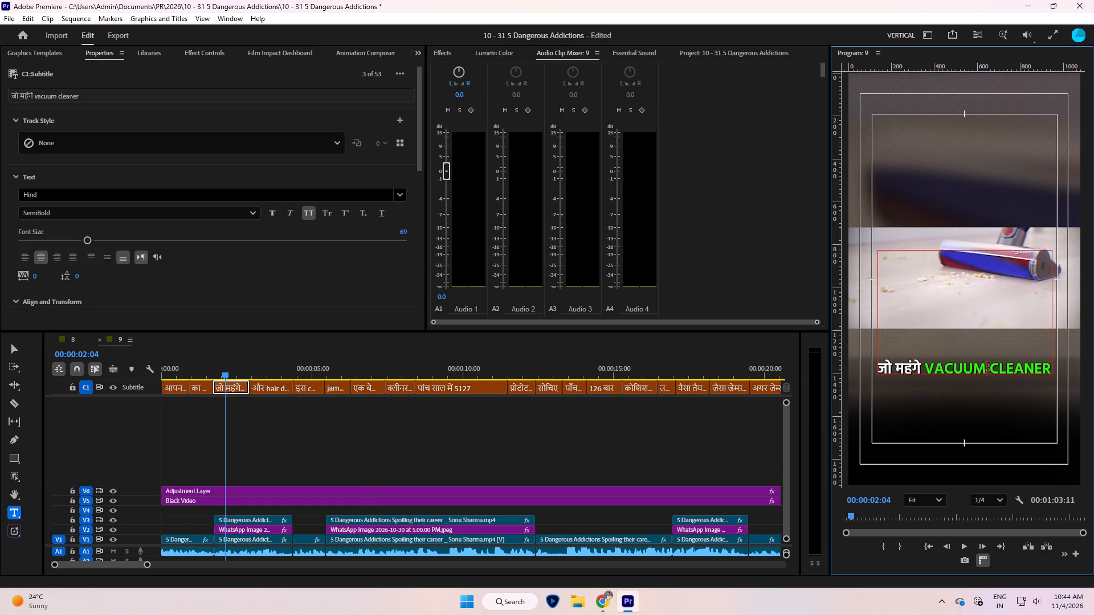
drag(986, 365, 928, 369)
key(ctrl+c)
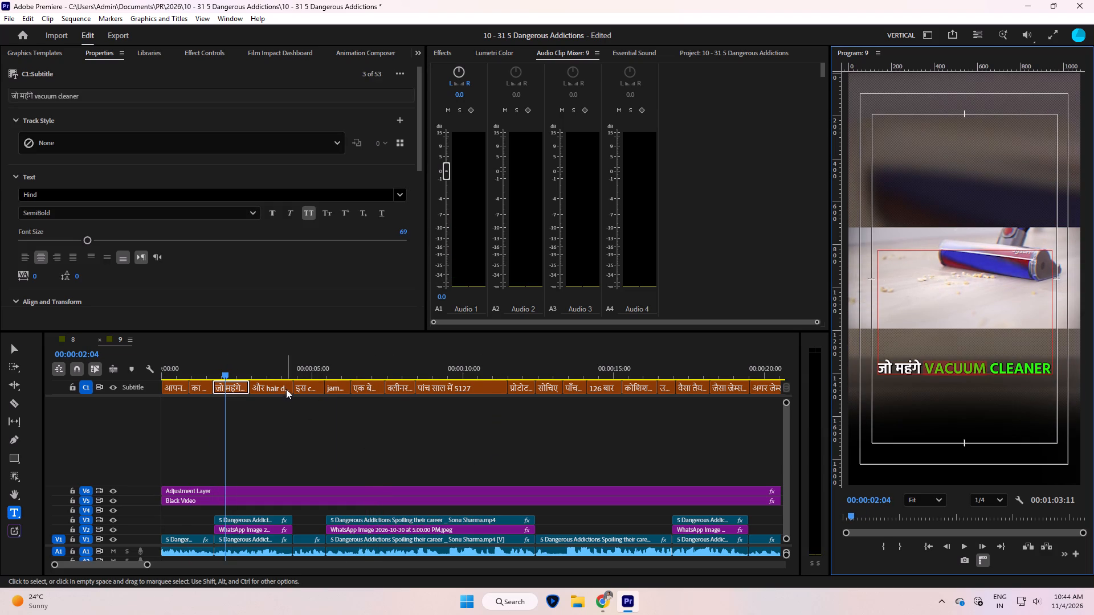
key(ctrl+x)
key(ctrl+v)
Play forward to the caption "एक बेहतर वैक्यूम" and replace "वैक्यूम" with the copied green "VACUUM".
click(290, 373)
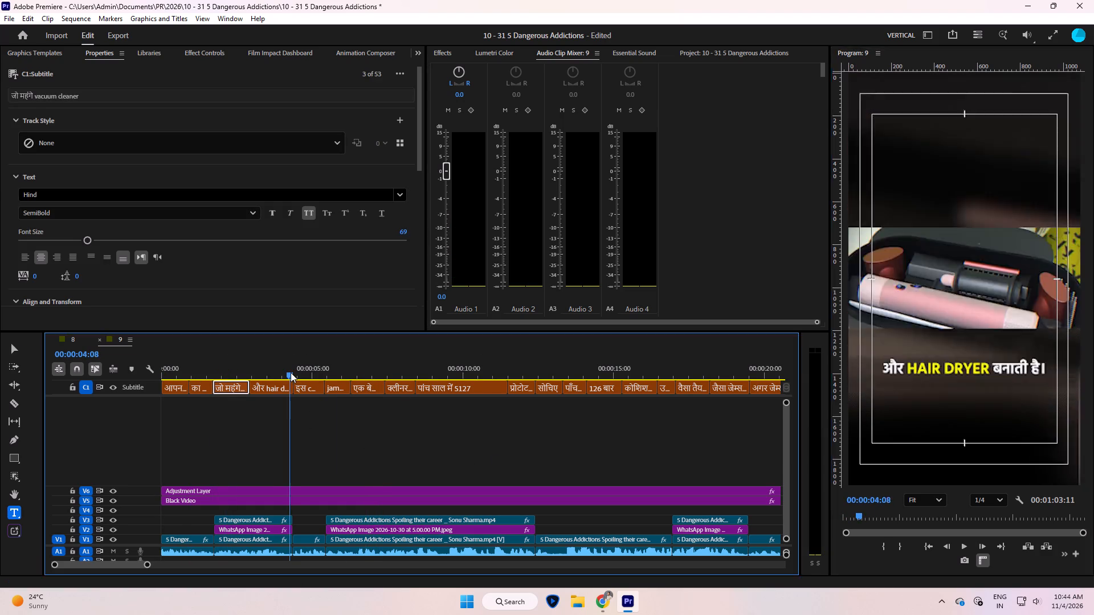
key(space)
key(space)
key(space)
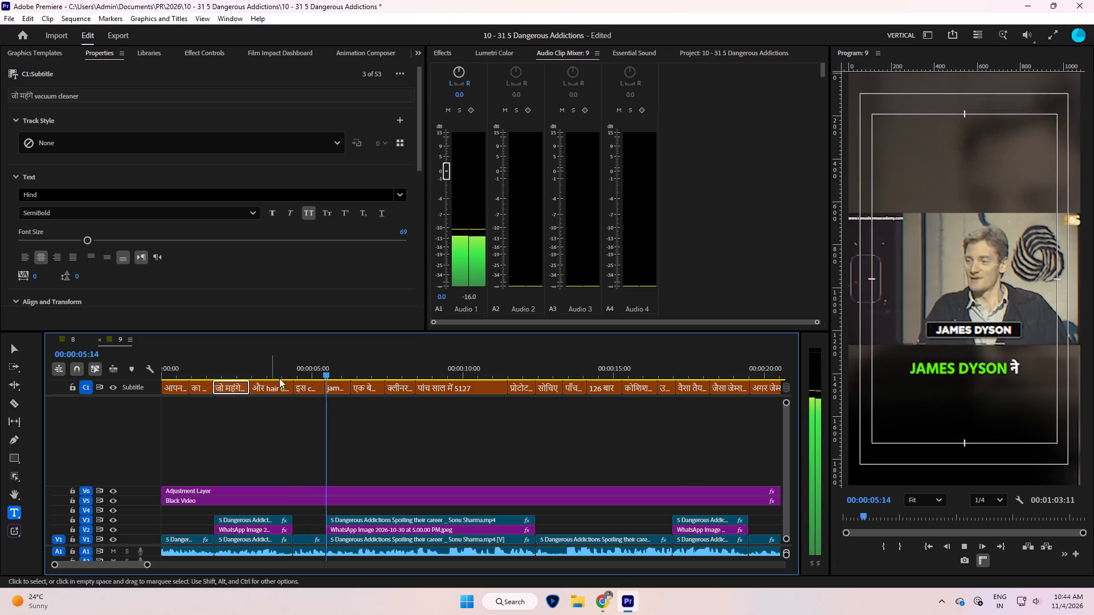
key(space)
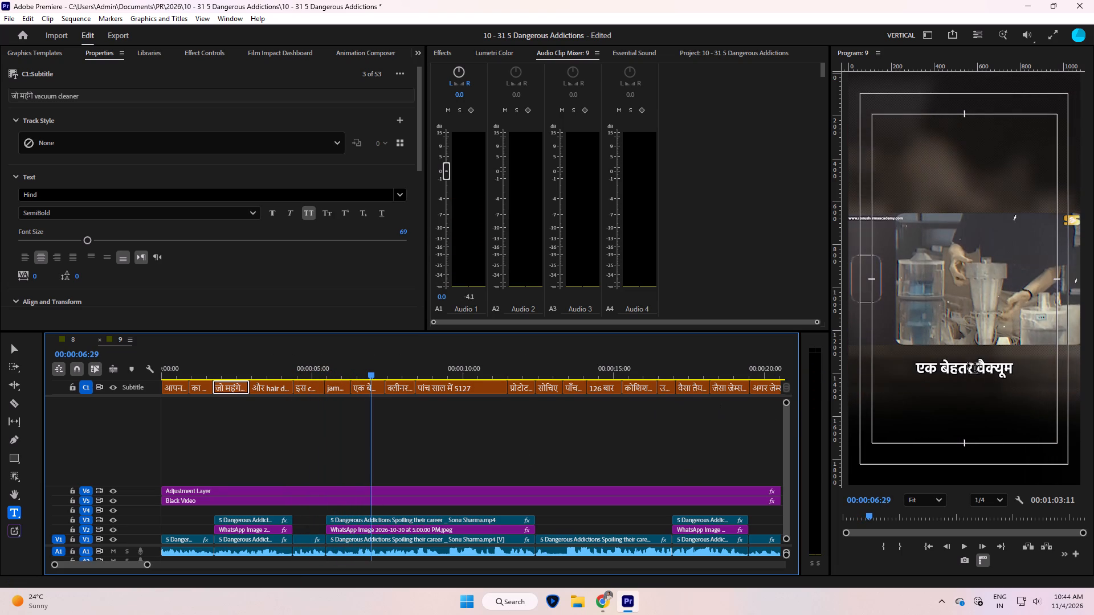
click(975, 363)
drag(978, 366, 1032, 366)
key(ctrl+v)
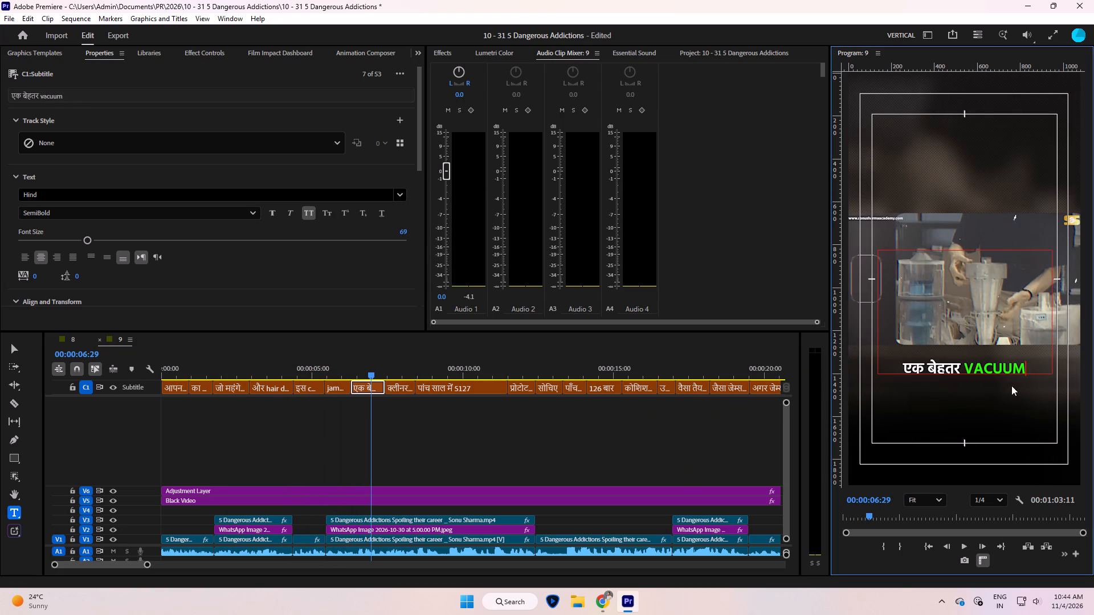
Copy "VACUUM" from the caption, search Google for it in a new Chrome tab, and return to Premiere Pro.
drag(967, 367, 1062, 372)
key(ctrl+x)
key(ctrl+v)
click(603, 608)
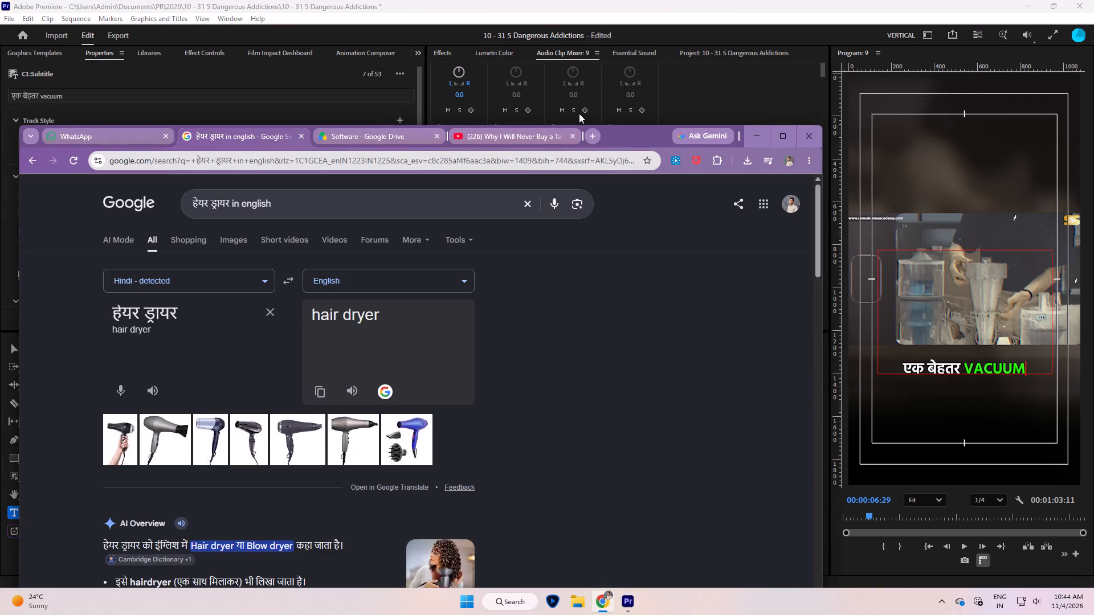
click(590, 140)
key(ctrl+v)
key(Return)
key(period)
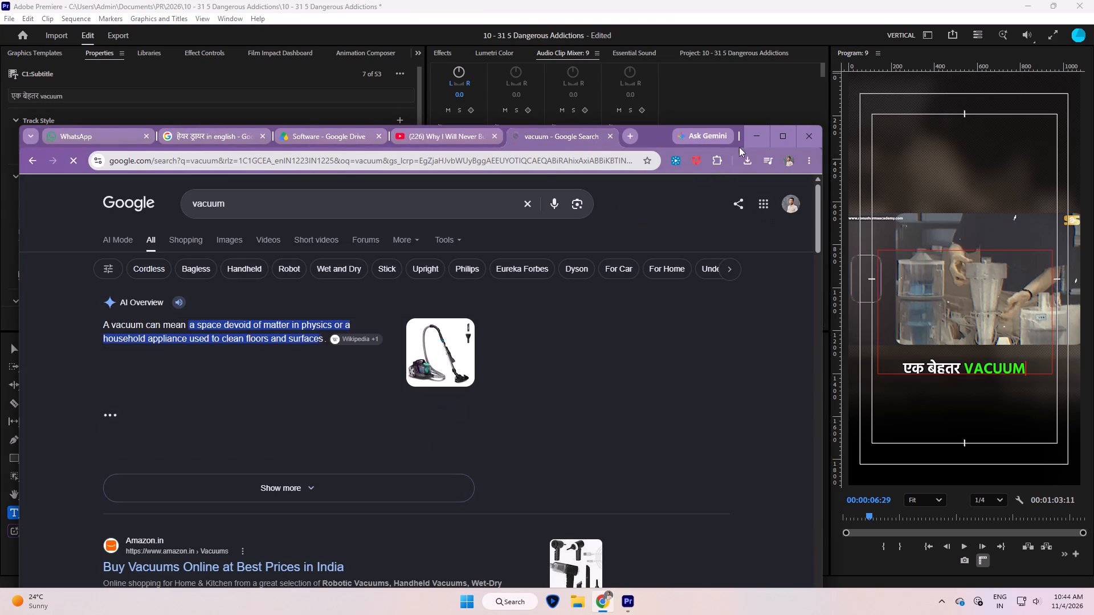
click(764, 134)
Replay the section around the "एक बेहतर VACUUM" caption to check the wording against the audio.
click(419, 453)
key(space)
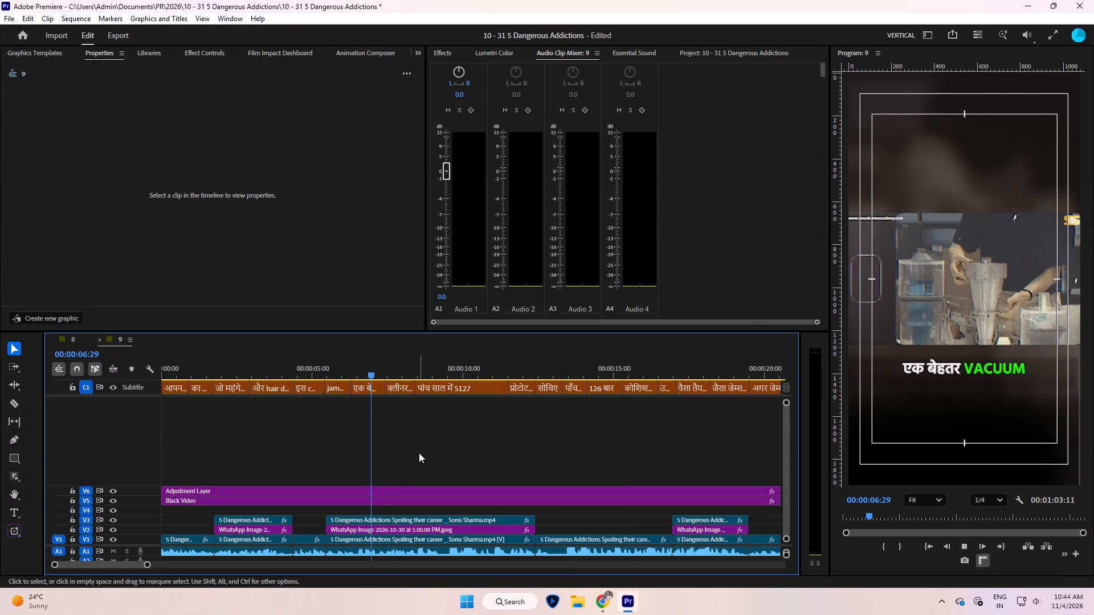
key(space)
click(347, 364)
key(space)
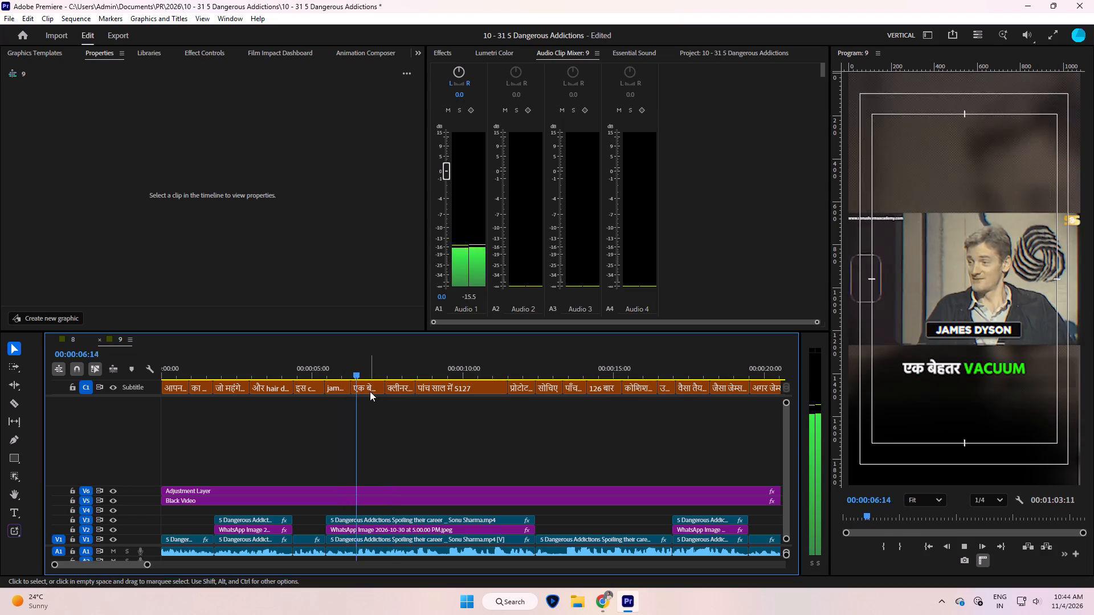
key(space)
click(346, 365)
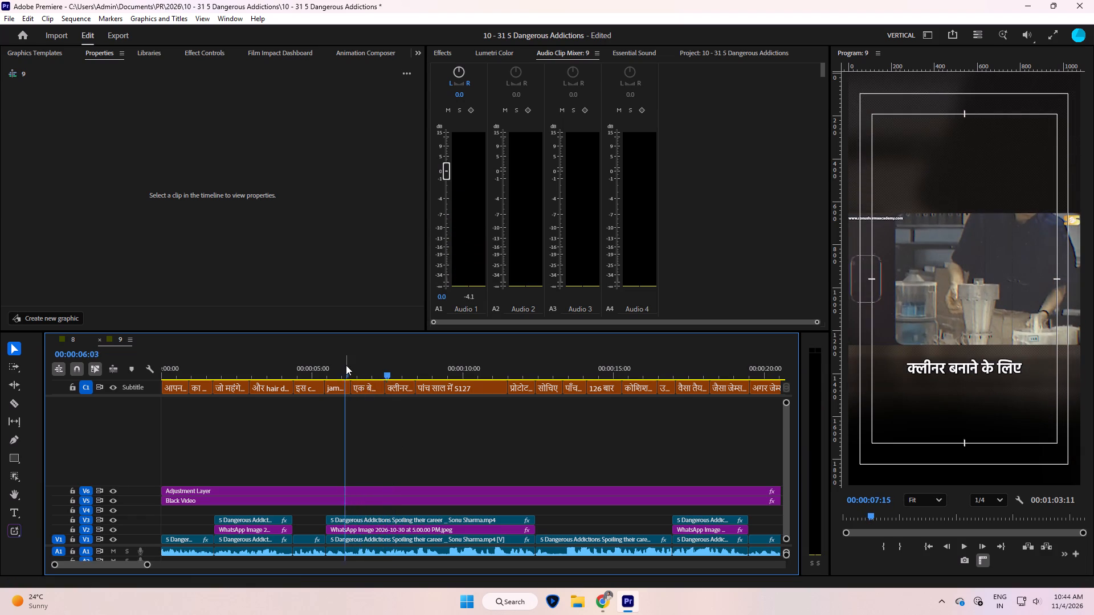
key(space)
key(space)
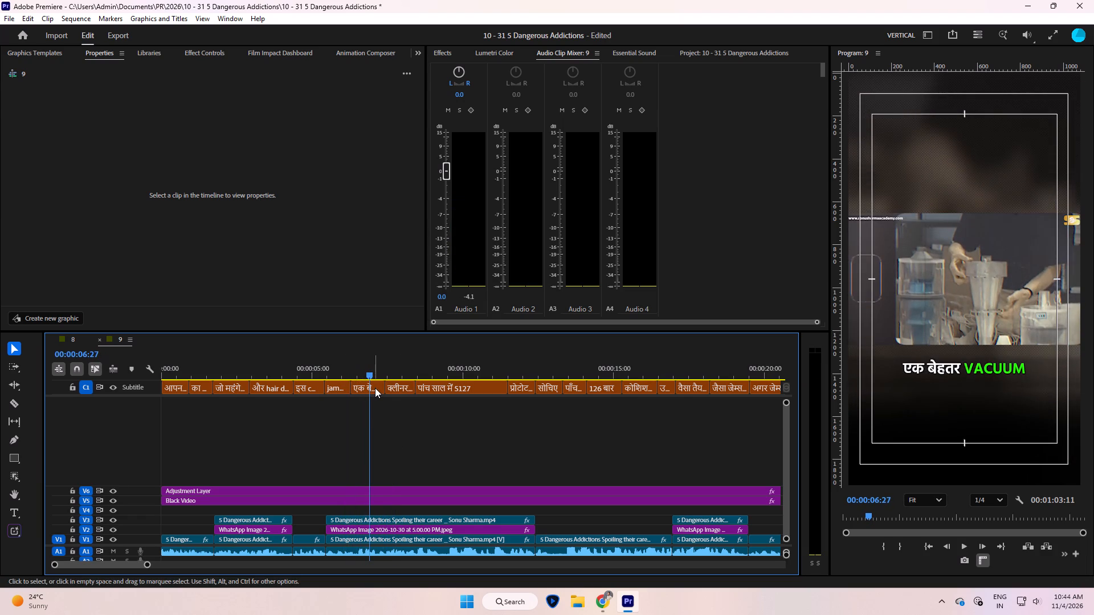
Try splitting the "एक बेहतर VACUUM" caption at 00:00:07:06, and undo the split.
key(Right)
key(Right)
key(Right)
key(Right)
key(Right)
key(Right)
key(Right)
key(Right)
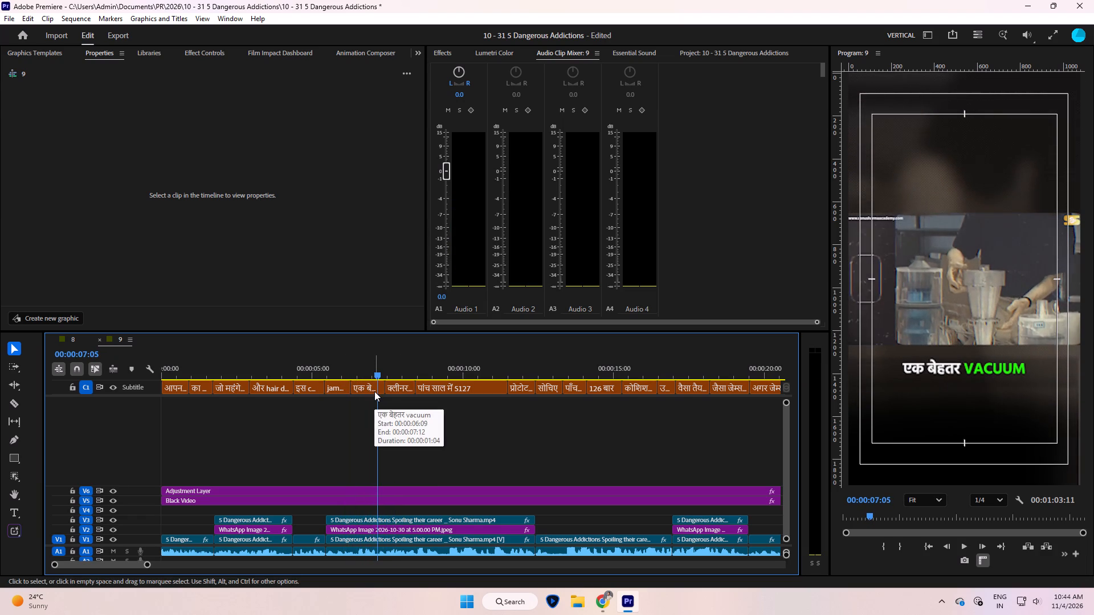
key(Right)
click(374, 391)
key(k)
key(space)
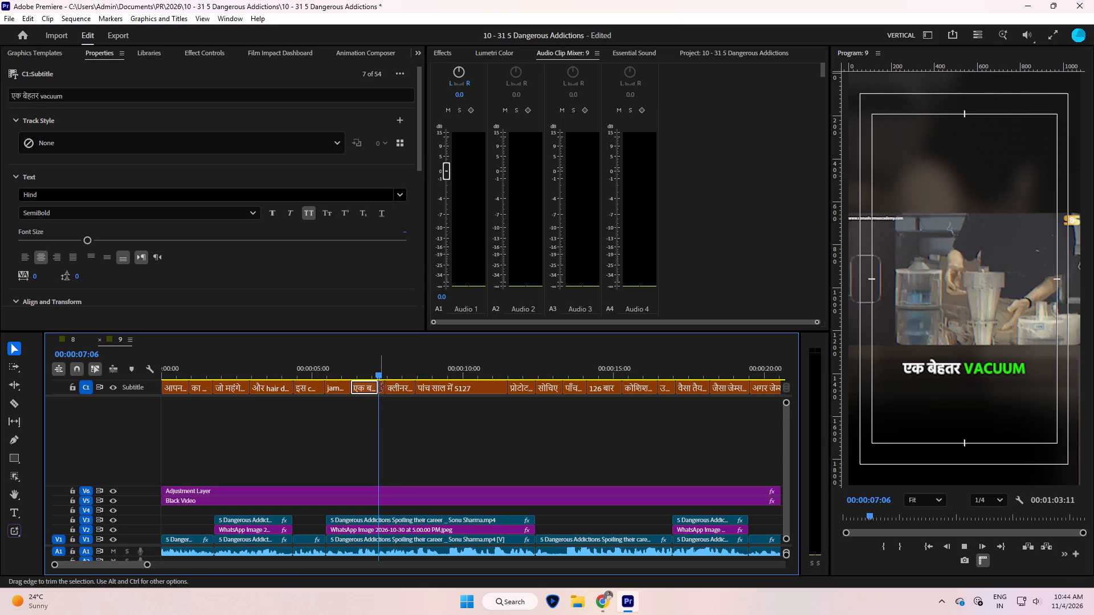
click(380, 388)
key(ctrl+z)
Replay the end of the "एक बेहतर VACUUM" caption and split it at 00:00:06:29.
click(368, 373)
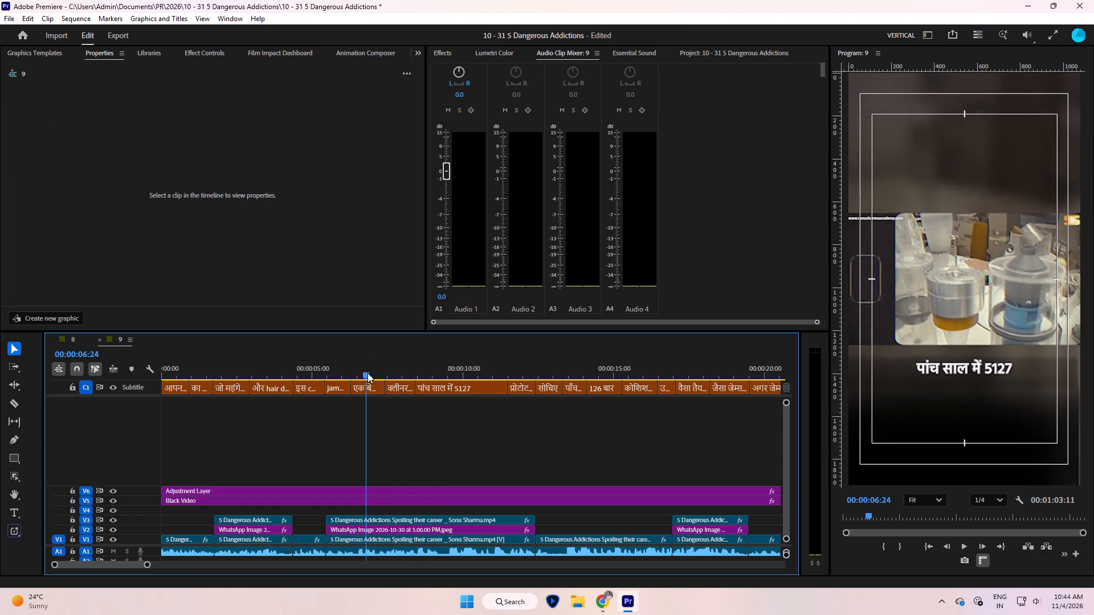
key(space)
key(space)
key(Left)
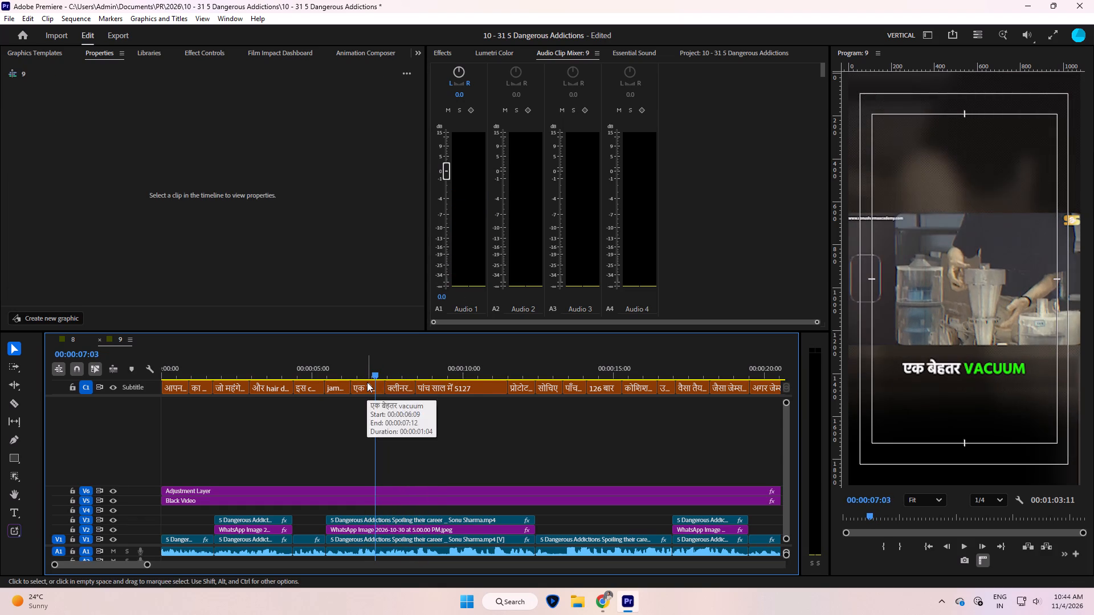
key(Left)
key(Left)
key(Left)
key(Left)
click(373, 389)
key(k)
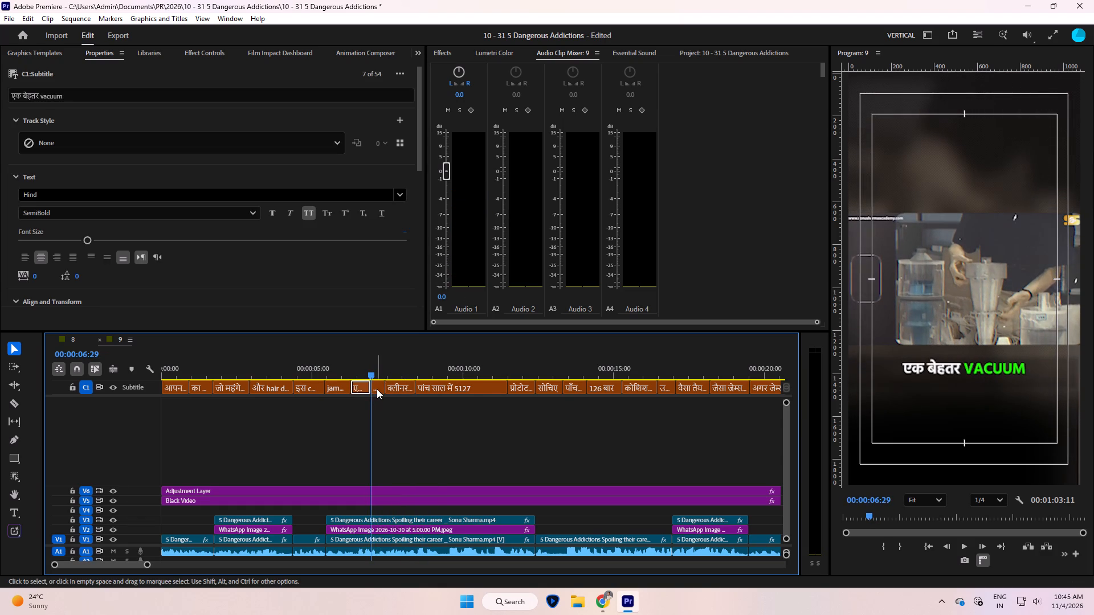
Delete the second part of the split caption and extend the start of "क्लीनर बनाने के लिए" back to the cut.
click(377, 389)
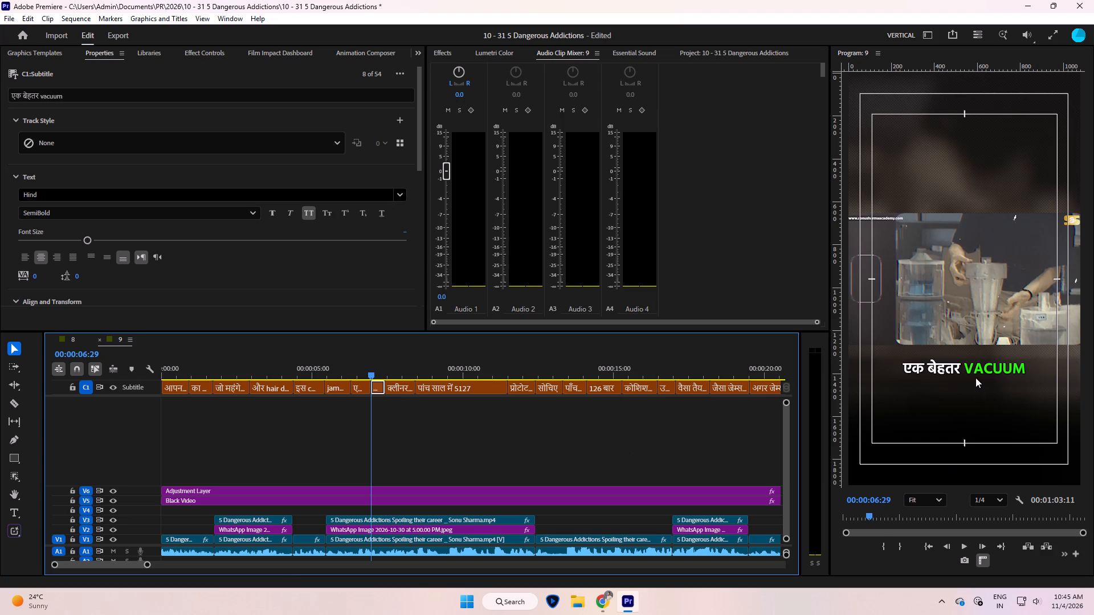
triple_click(978, 371)
click(969, 360)
drag(965, 368, 1046, 370)
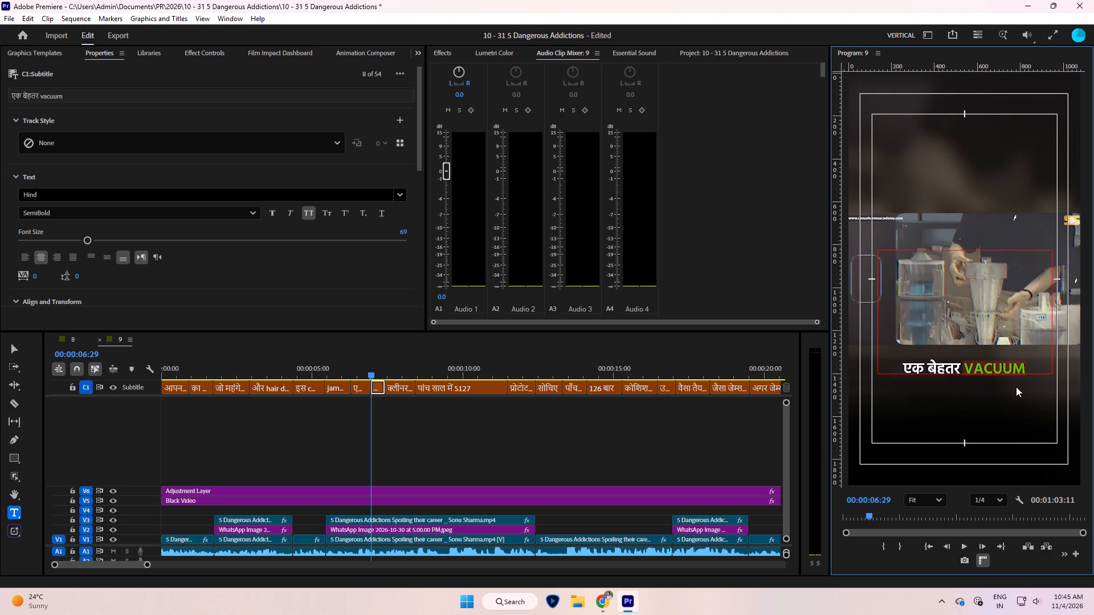
key(ctrl+x)
click(378, 387)
key(Delete)
drag(383, 385, 382, 385)
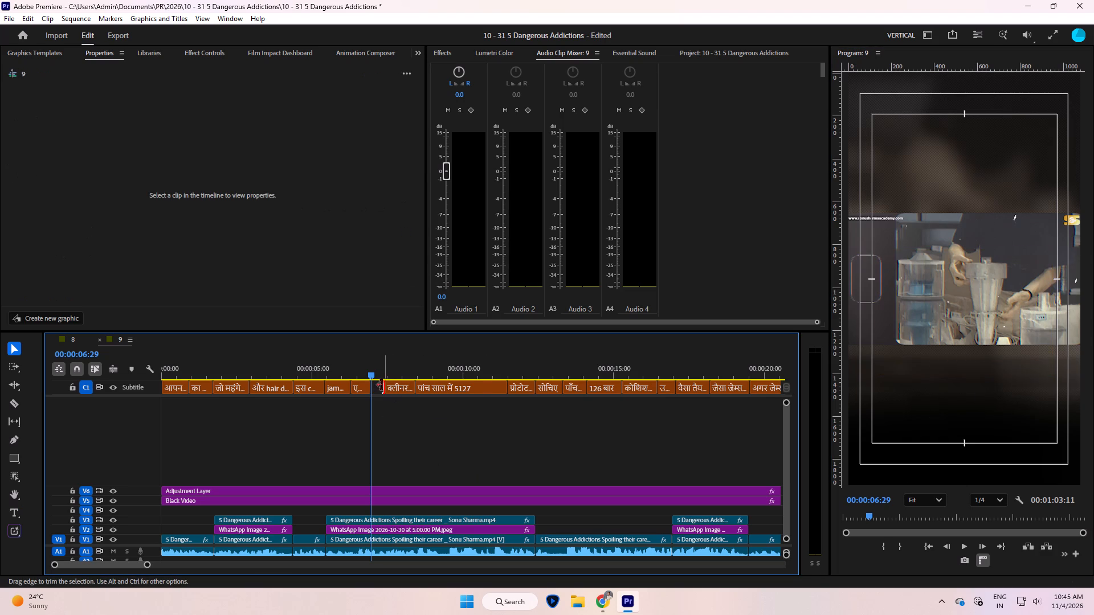
drag(382, 385, 363, 391)
click(386, 390)
Return to the "जो महंगे VACUUM CLEANER" caption and copy its green words "VACUUM CLEANER", keeping them in place.
drag(221, 370, 177, 379)
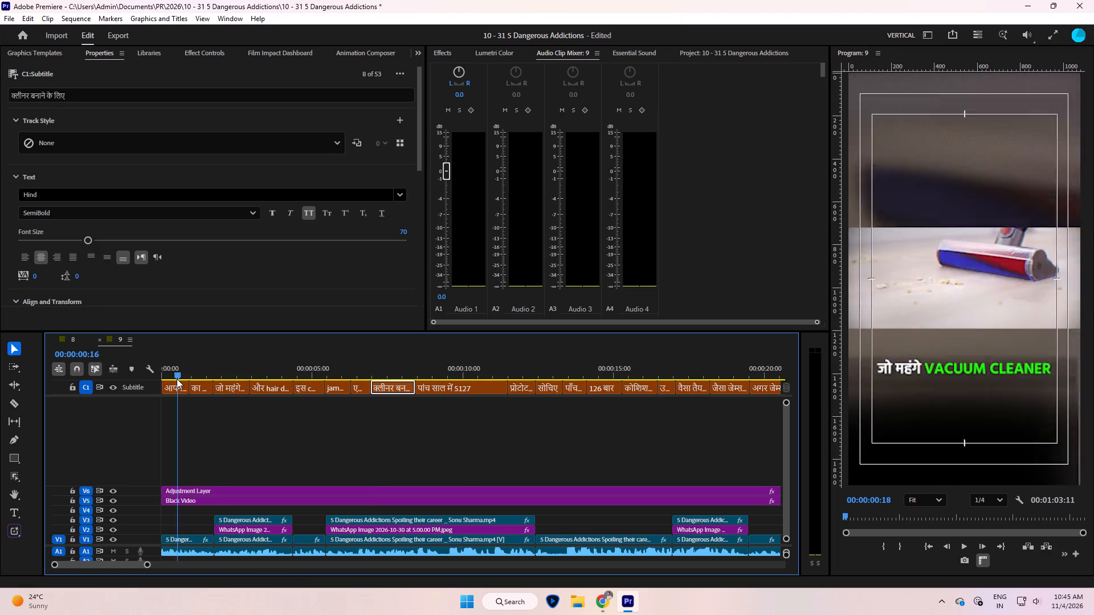
drag(177, 379, 220, 381)
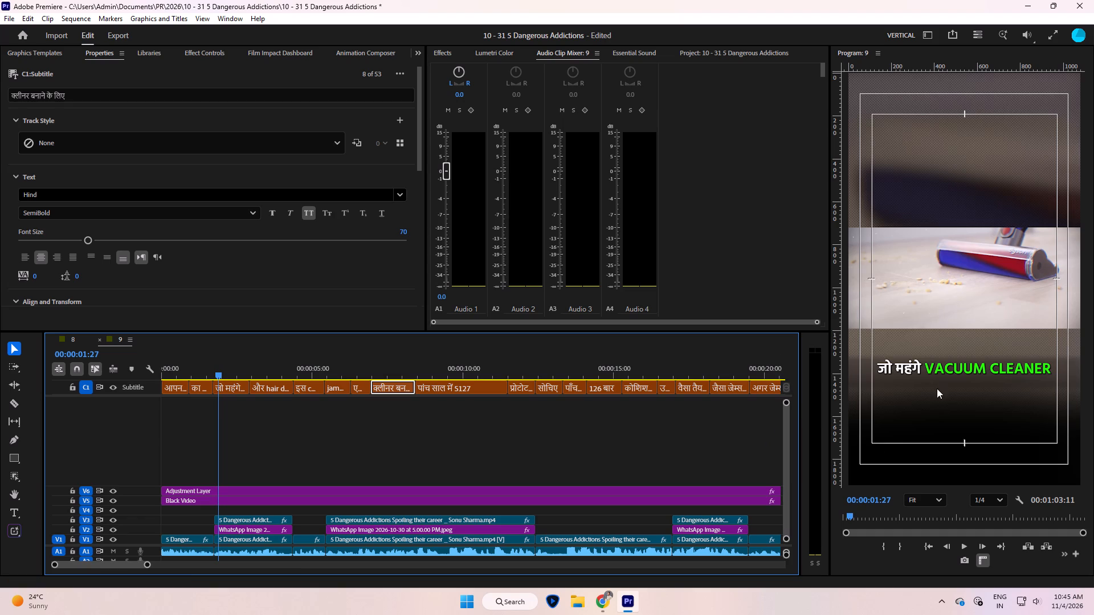
triple_click(946, 370)
click(936, 356)
drag(925, 365, 1051, 371)
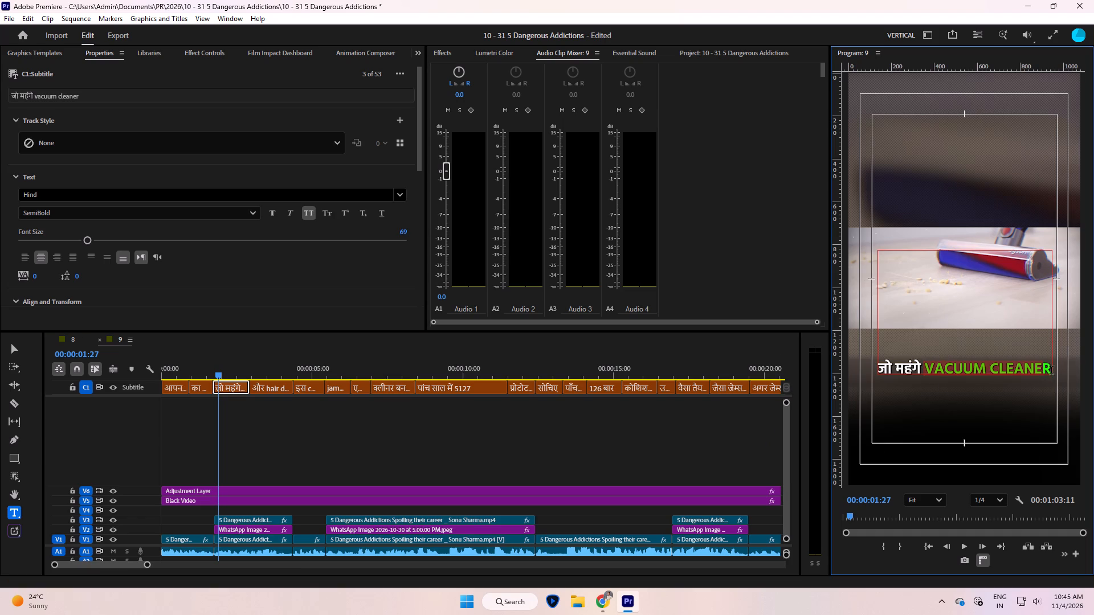
drag(1051, 371, 1066, 370)
key(ctrl+x)
key(ctrl+v)
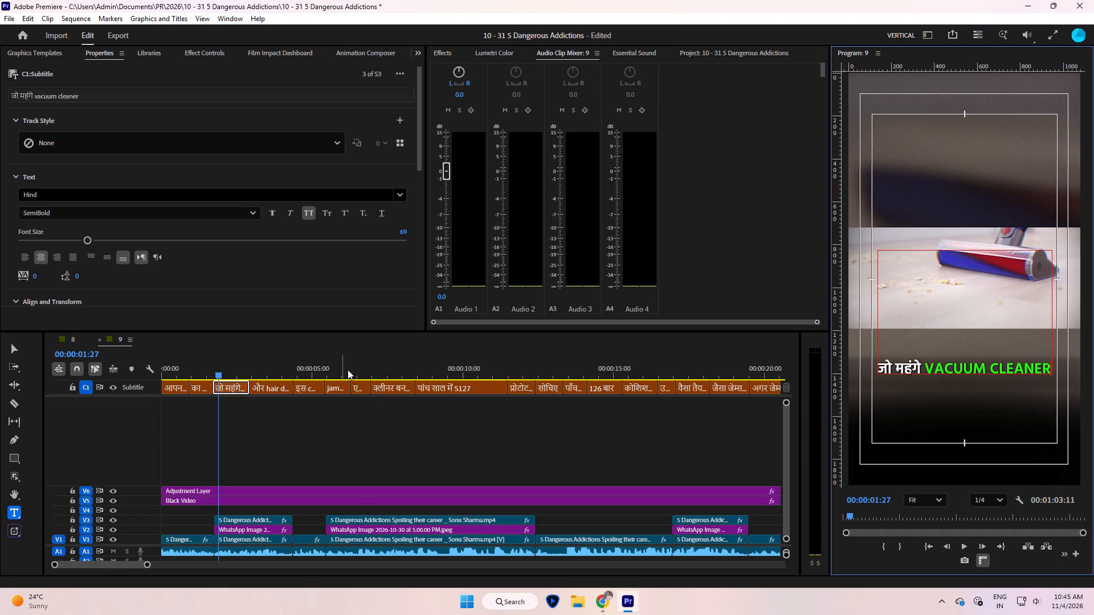
Replay the section from "JAMES DYSON ने" and remove "VACUUM" from the caption "एक बेहतर VACUUM".
drag(357, 370, 387, 370)
key(space)
click(349, 372)
key(space)
key(space)
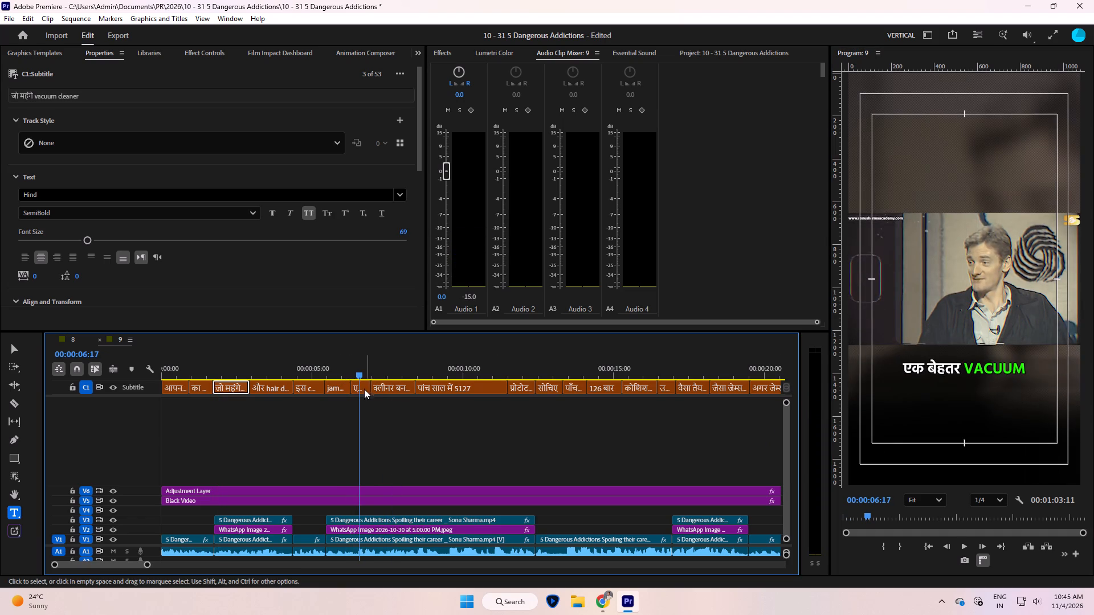
click(328, 371)
key(space)
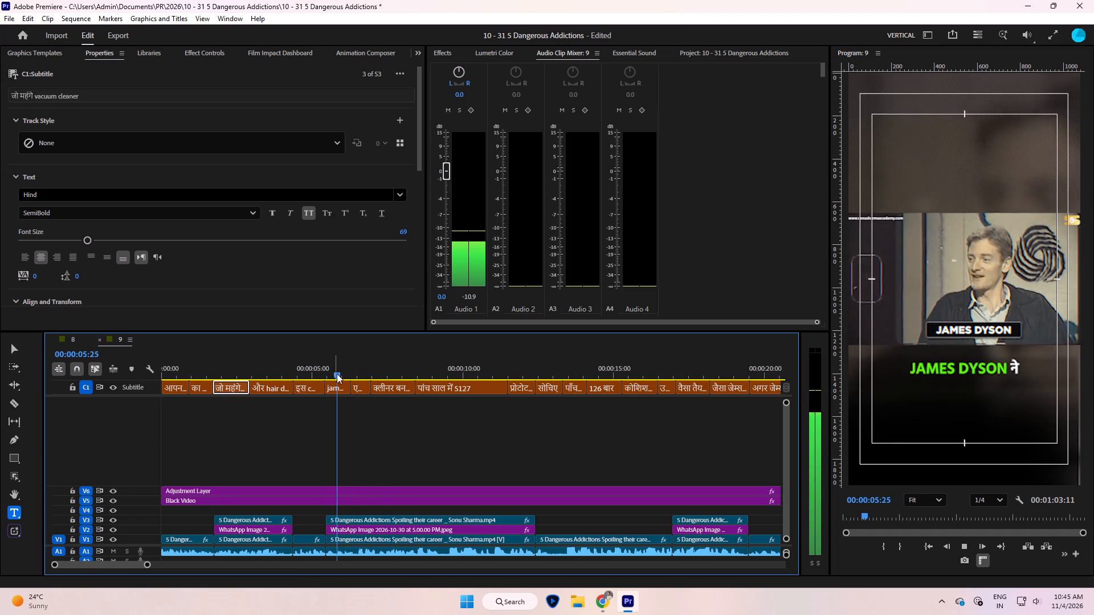
key(space)
click(363, 390)
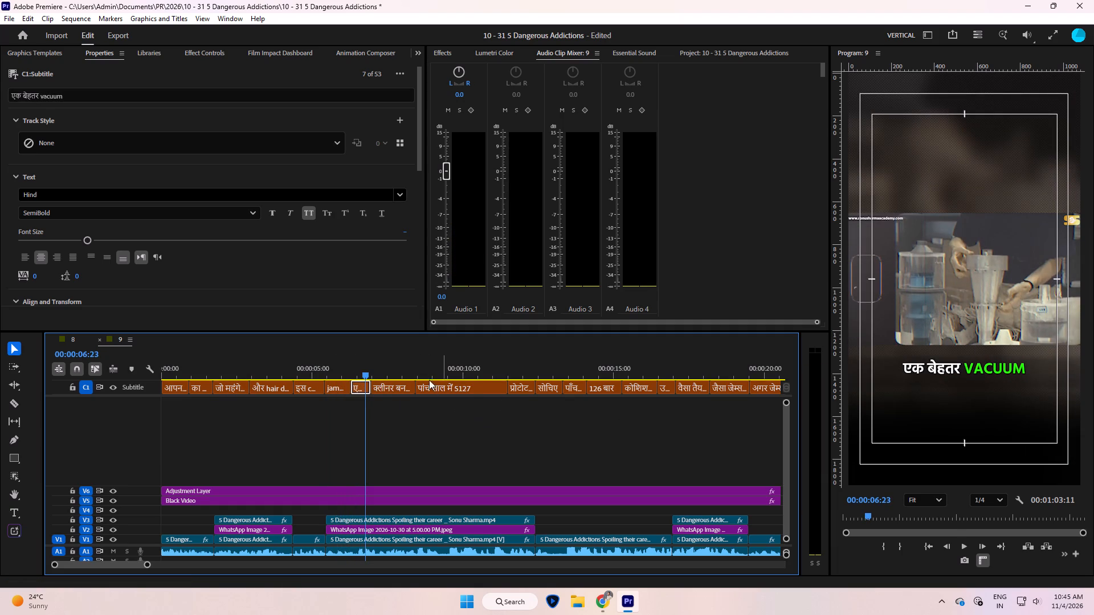
triple_click(983, 366)
click(965, 355)
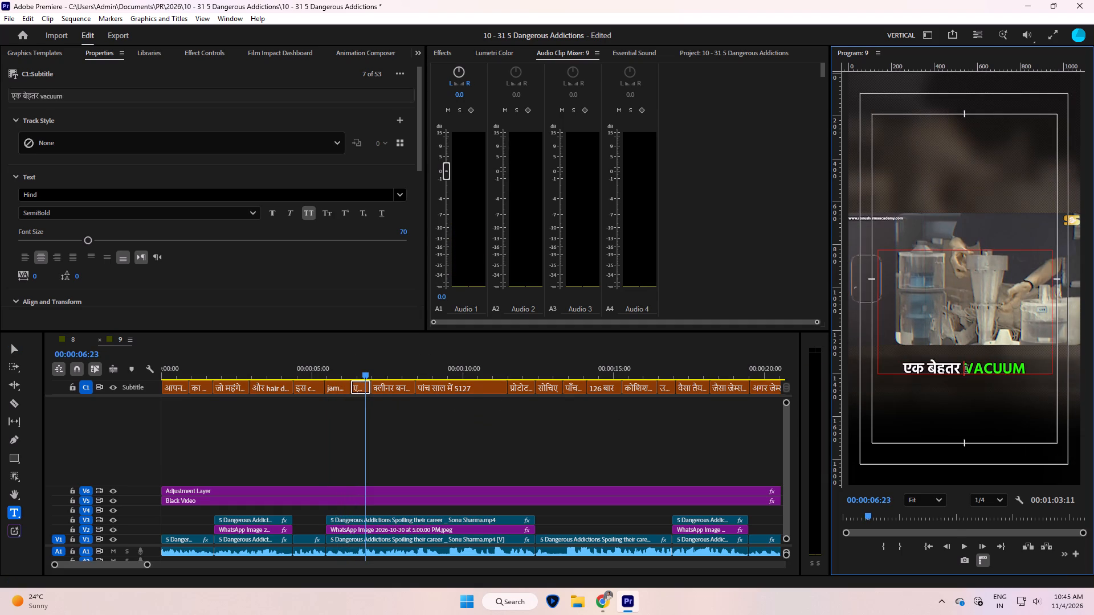
drag(966, 370, 1052, 370)
key(BackSpace)
click(426, 420)
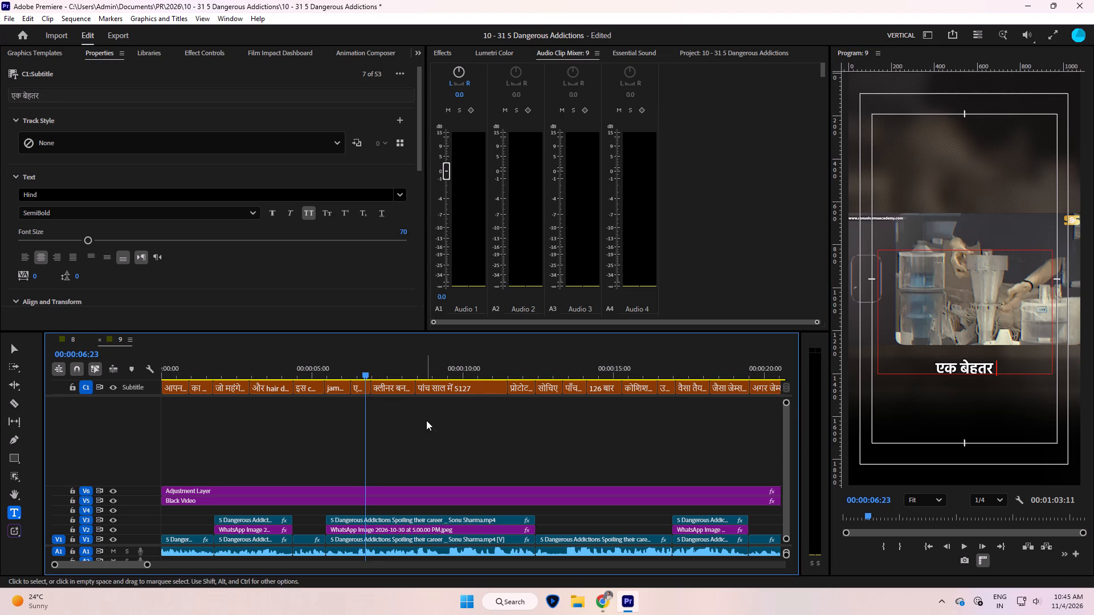
Replace "क्लीनर" in the caption "क्लीनर बनाने के लिए" with the copied green "VACUUM CLEANER".
key(space)
key(space)
click(396, 386)
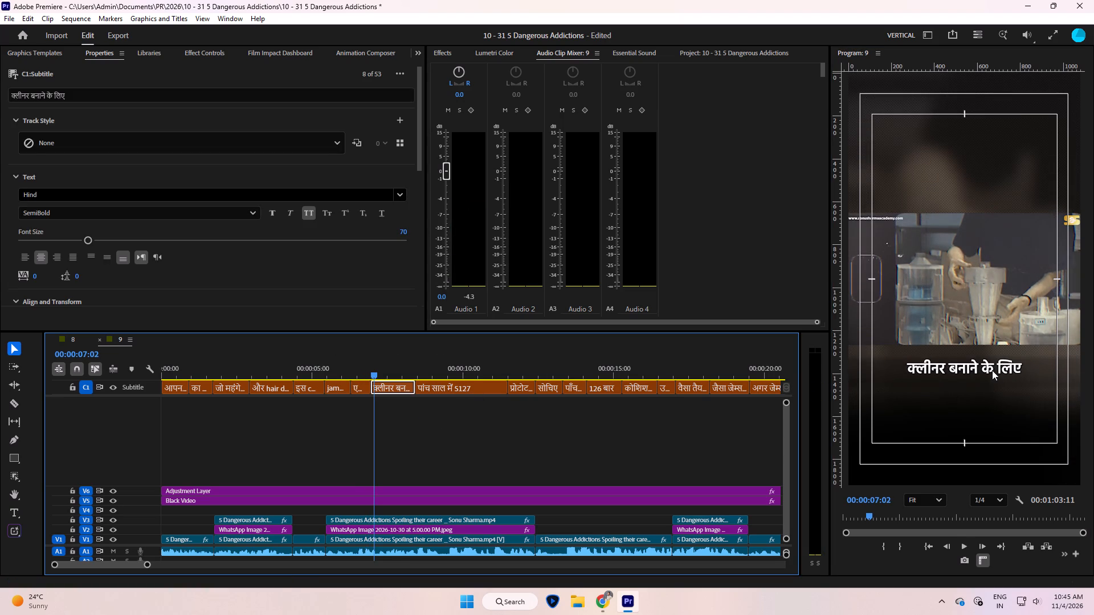
triple_click(992, 370)
click(933, 364)
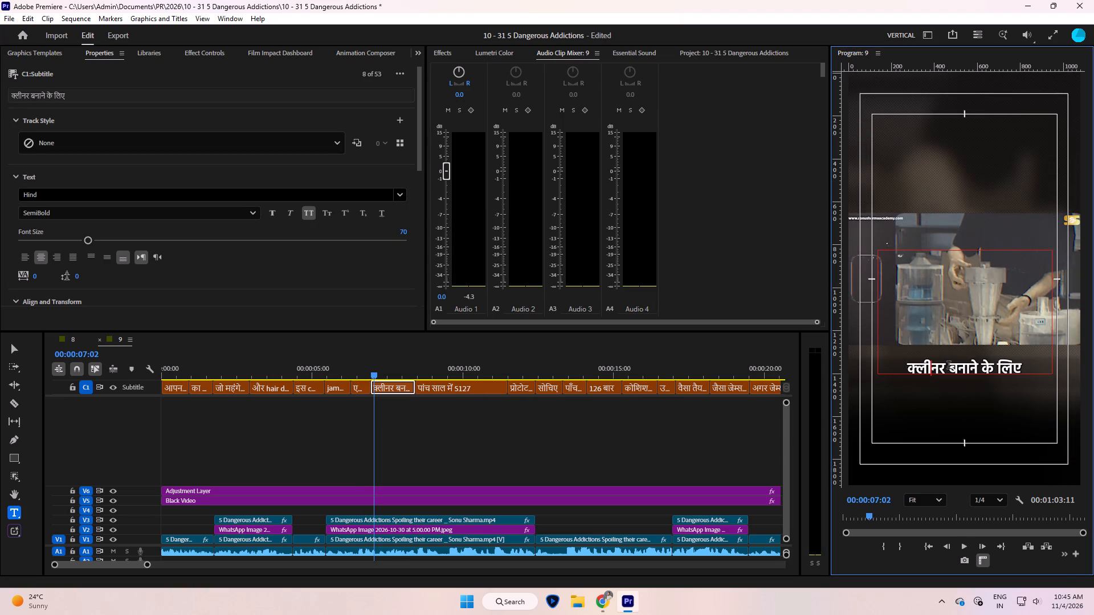
drag(949, 366, 841, 365)
key(ctrl+v)
key(space)
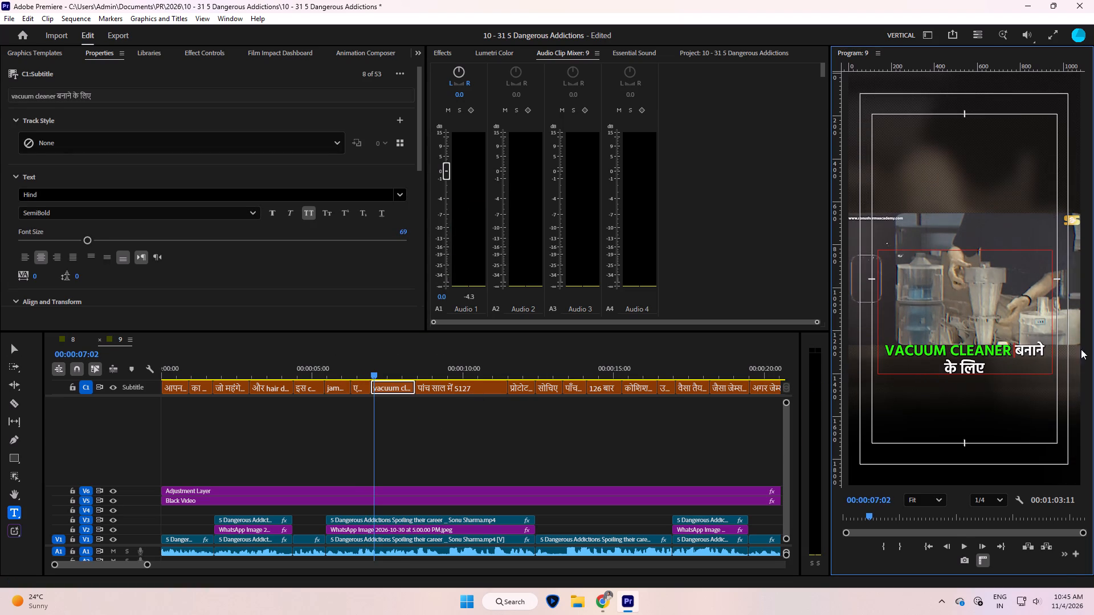
Reduce the font size of the whole "VACUUM CLEANER बनाने के लिए" caption so that it fits on one line.
key(ctrl+a)
drag(84, 238, 77, 239)
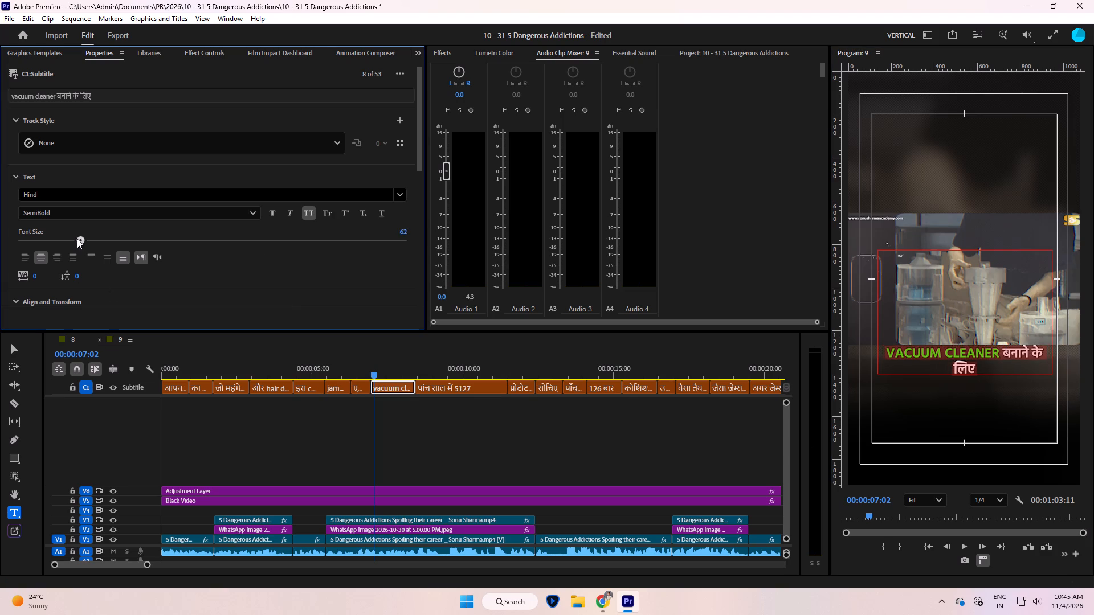
drag(77, 239, 74, 240)
click(427, 458)
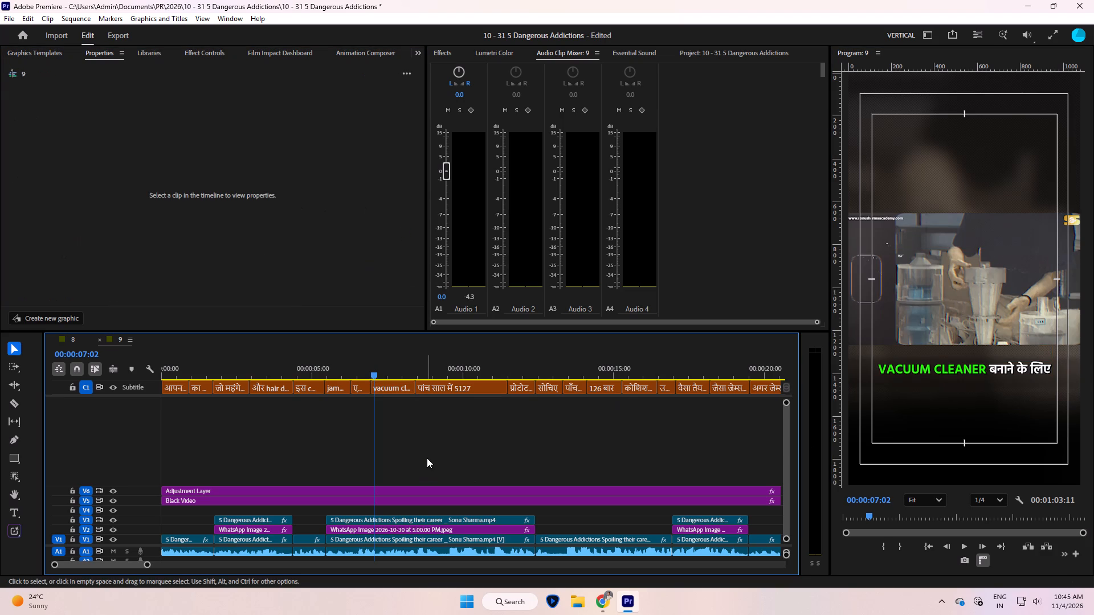
Play forward to the caption "प्रोटोटाइप बनाए।" and replace "प्रोटोटाइप" with "prototypes".
key(space)
key(space)
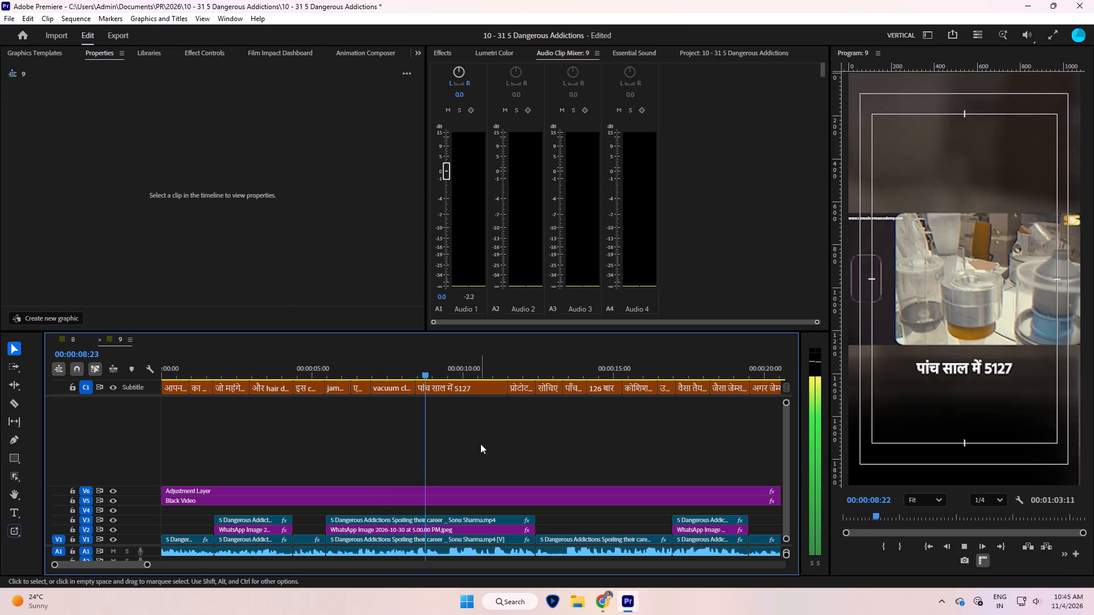
key(space)
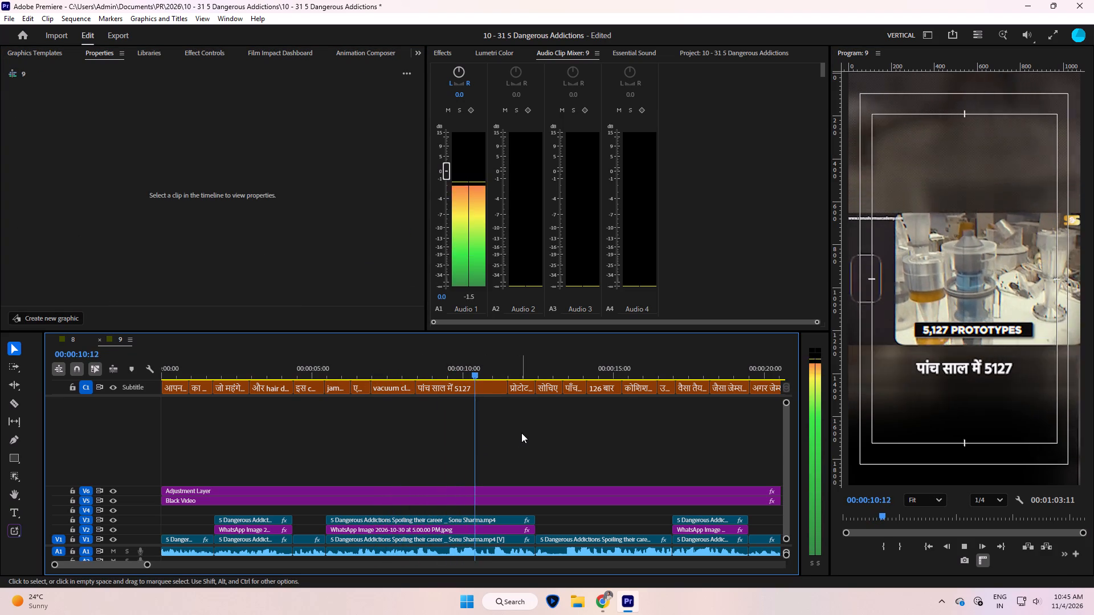
key(space)
key(space)
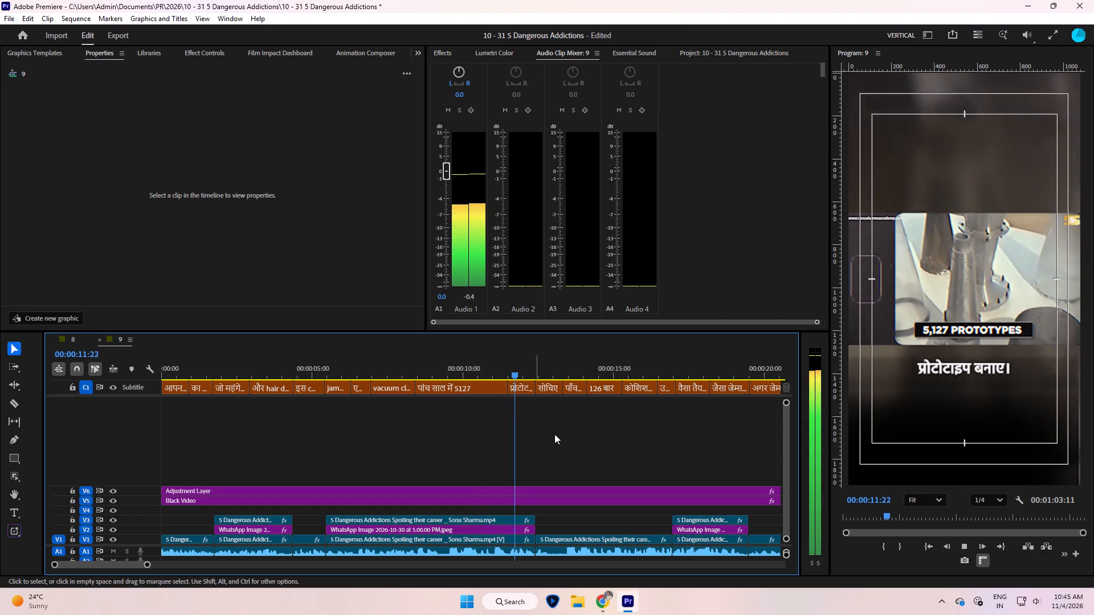
key(space)
key(space)
key(space)
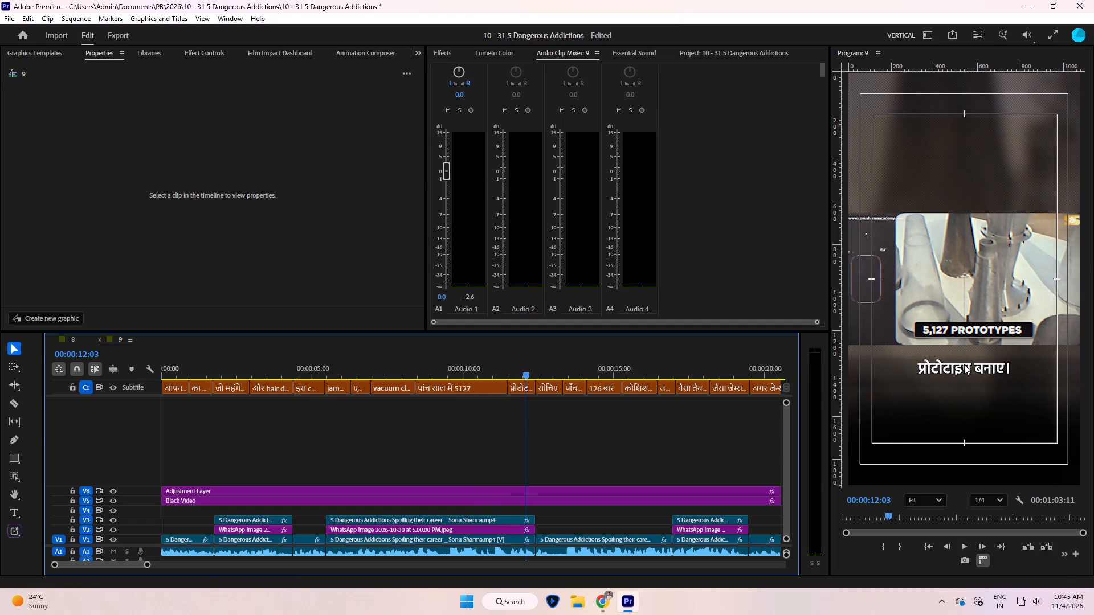
triple_click(962, 364)
click(970, 353)
drag(969, 365, 844, 351)
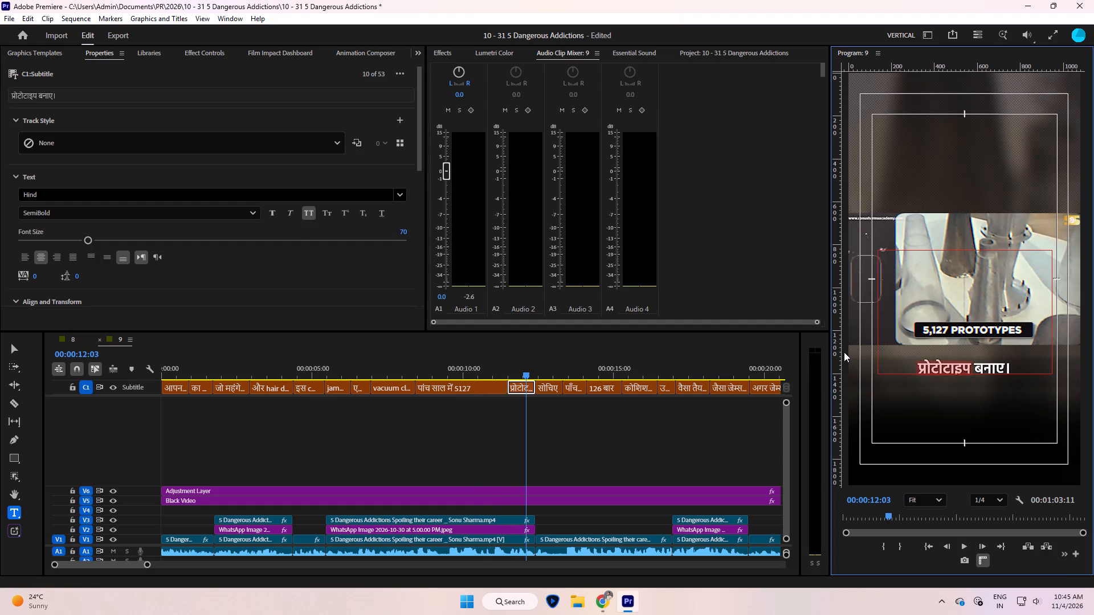
text(pro)
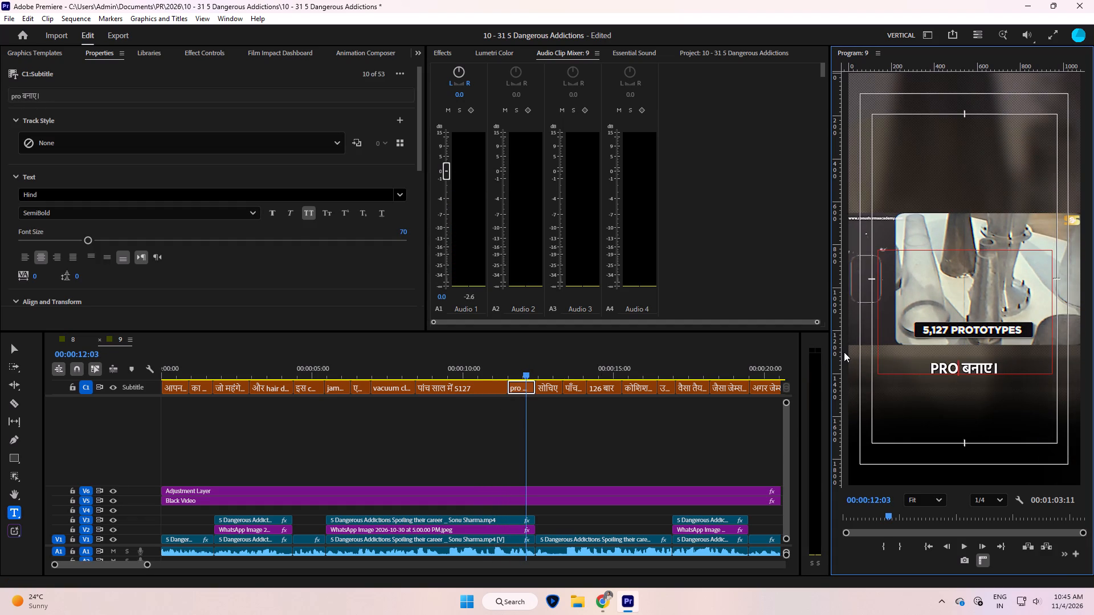
text(to)
text(type)
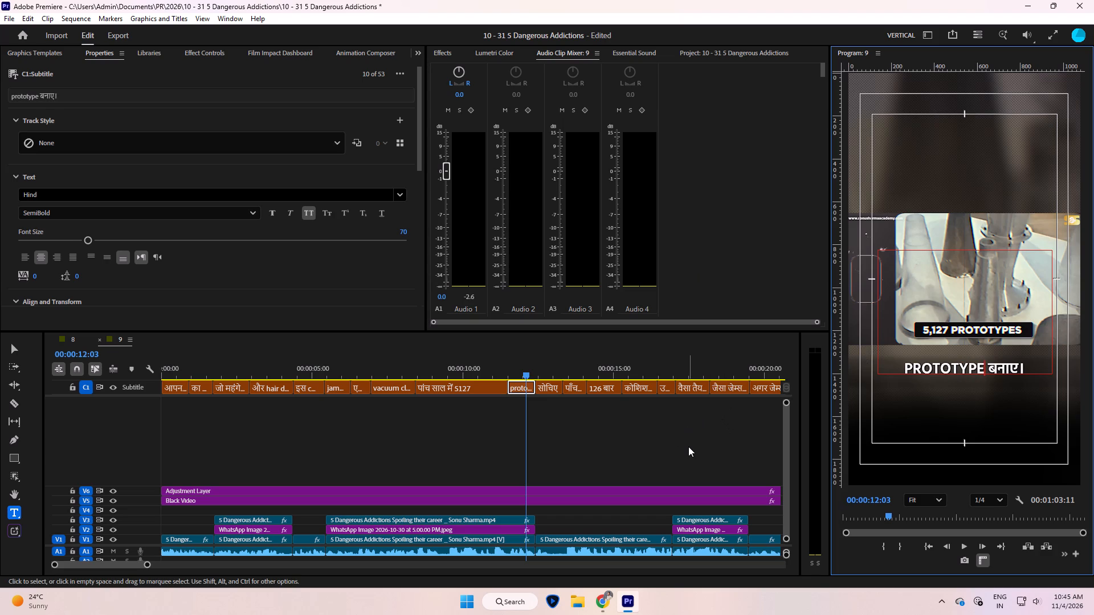
key(s)
click(555, 439)
Play forward, delete the "पाँच हज़ार" caption, and extend the start of the "126 बार" caption back over the gap.
key(space)
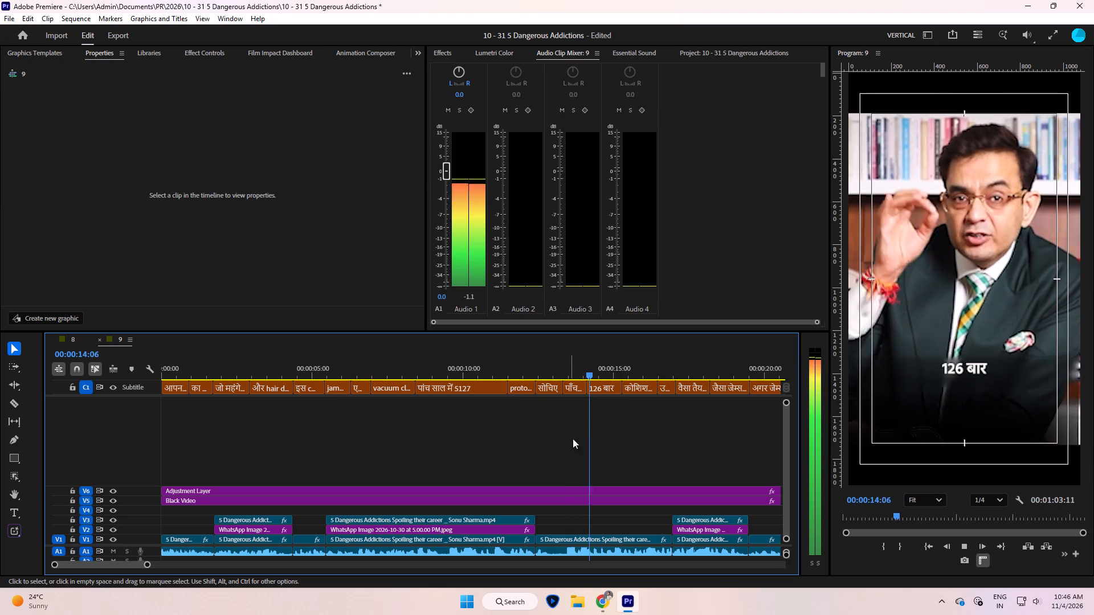
key(space)
click(569, 367)
key(space)
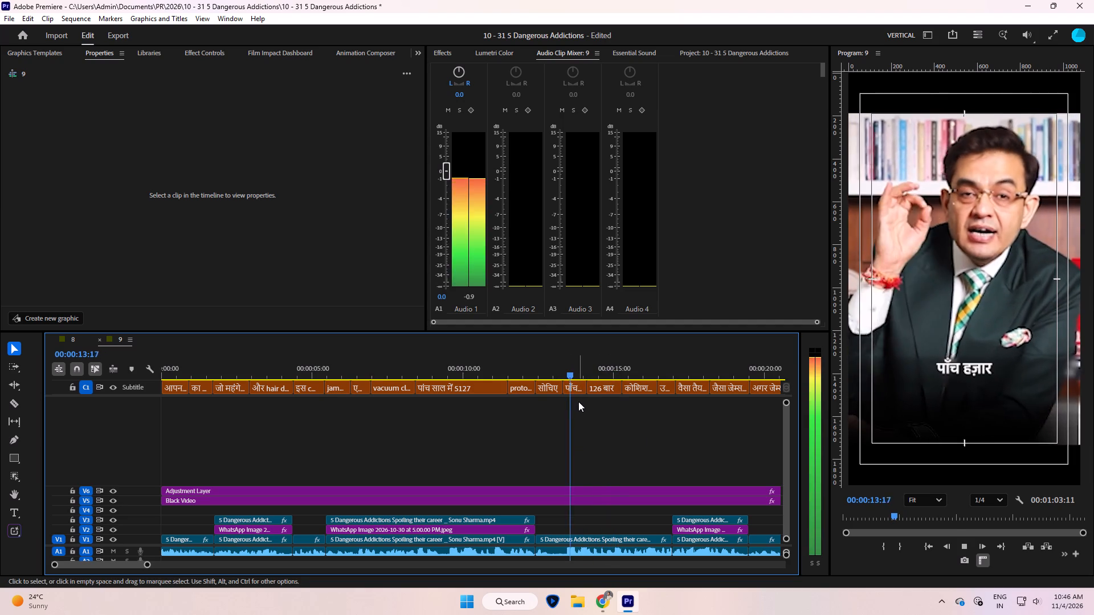
key(space)
click(574, 390)
key(Delete)
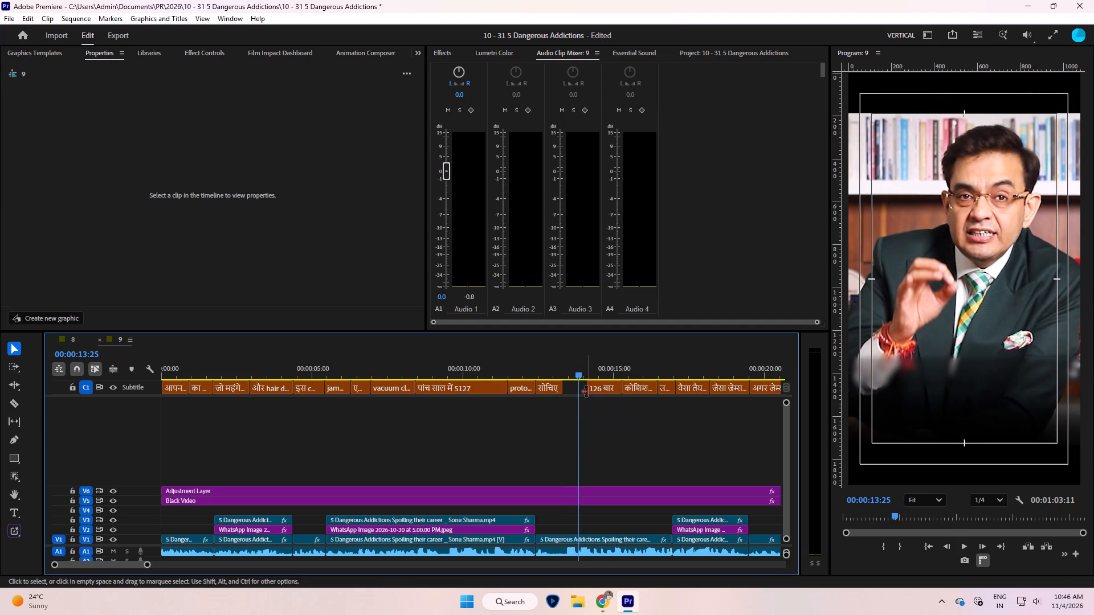
drag(587, 391, 557, 391)
Change the caption "126 बार" to "5126 बार".
click(588, 387)
double_click(943, 371)
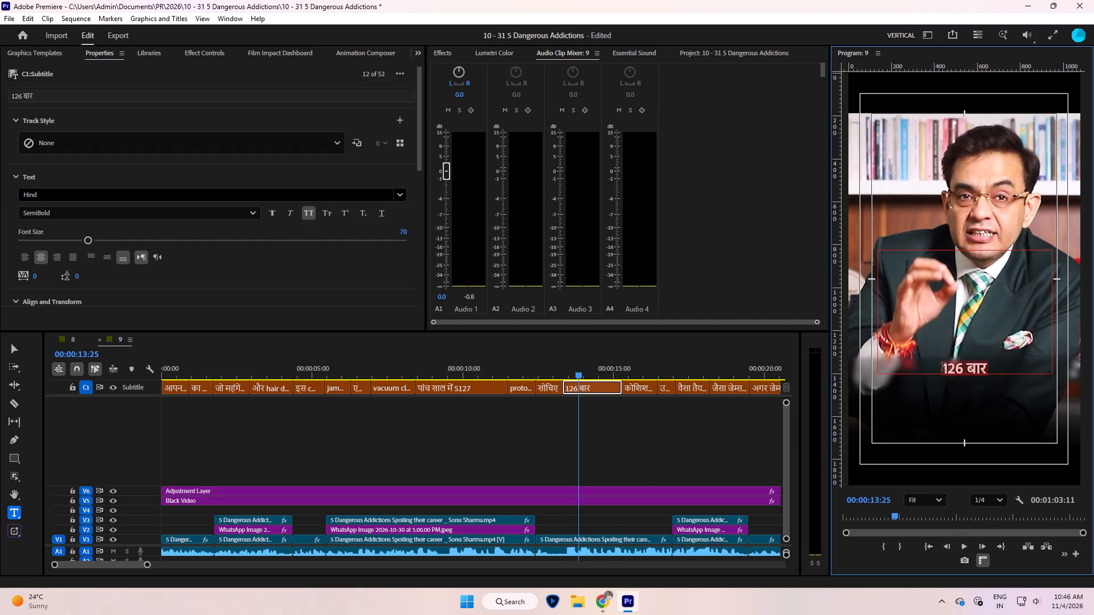
click(943, 368)
drag(943, 366, 938, 366)
click(934, 366)
key(5)
click(549, 457)
Play forward to the caption "उनका प्रोडक्ट" and replace "प्रोडक्ट" with "product".
key(space)
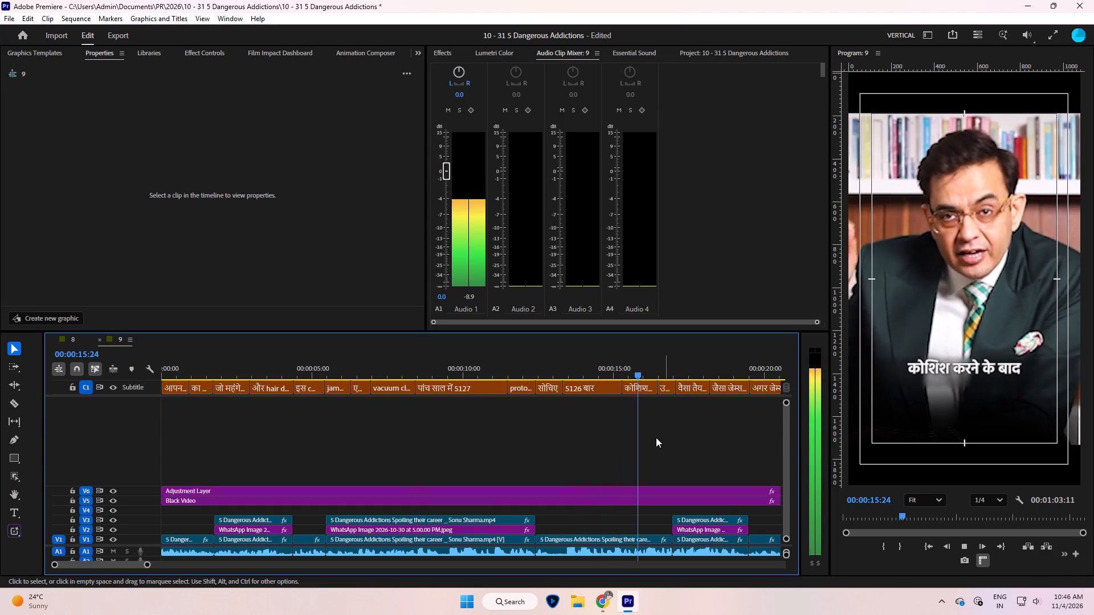
key(space)
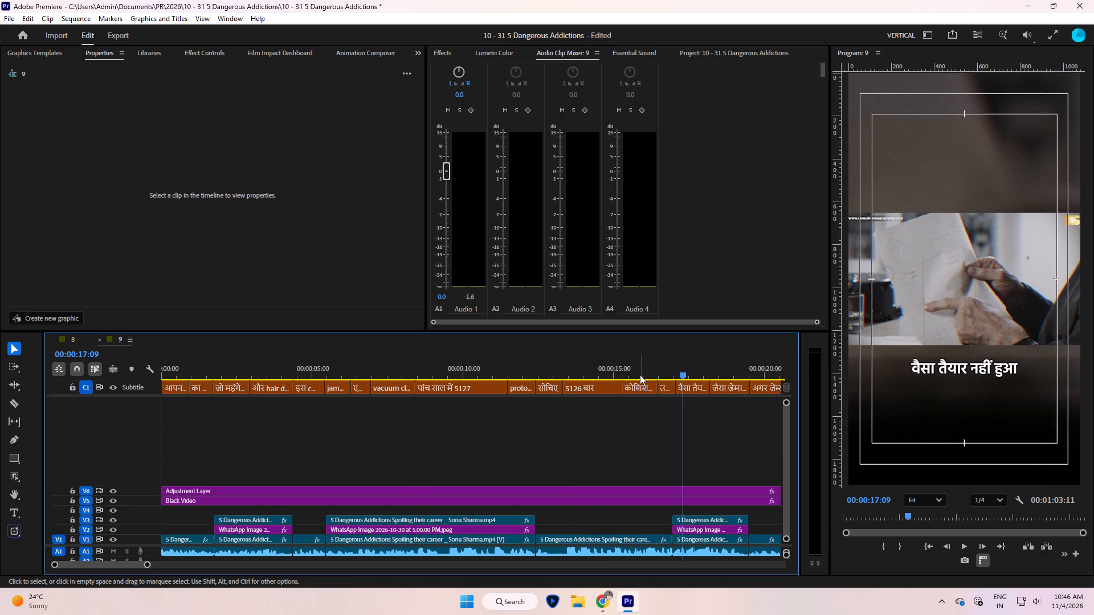
click(637, 367)
key(space)
key(space)
click(947, 370)
key(space)
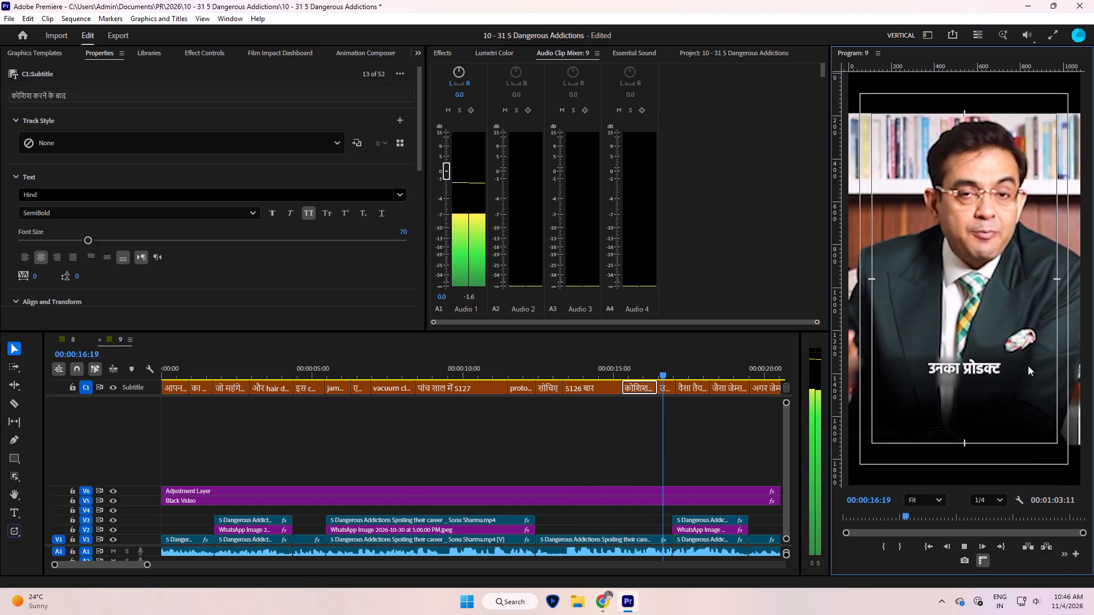
key(space)
triple_click(998, 367)
click(966, 362)
drag(965, 365, 1031, 363)
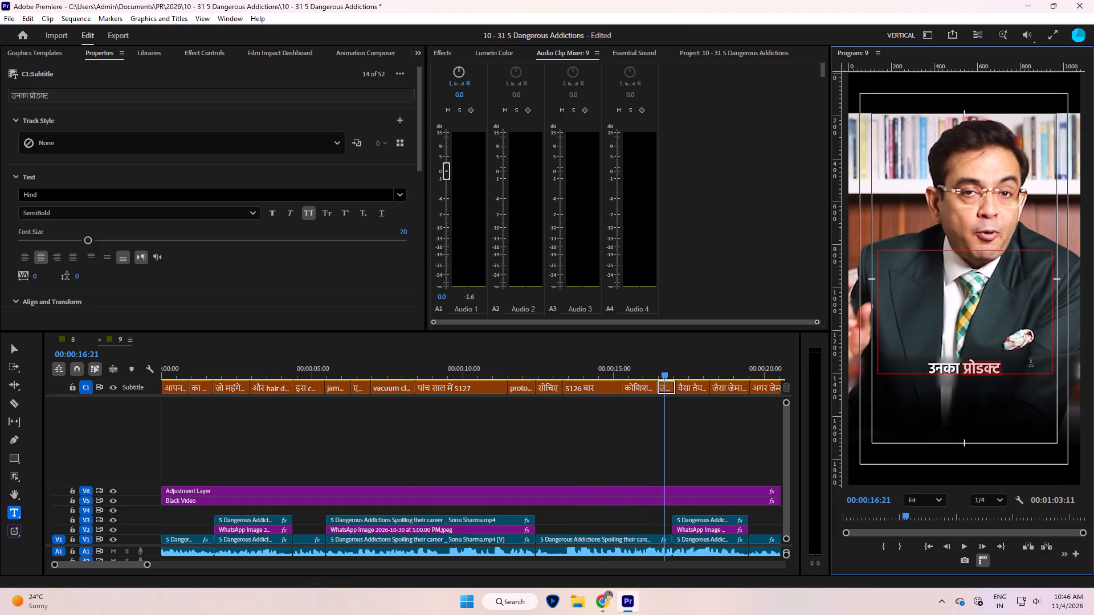
text(prod)
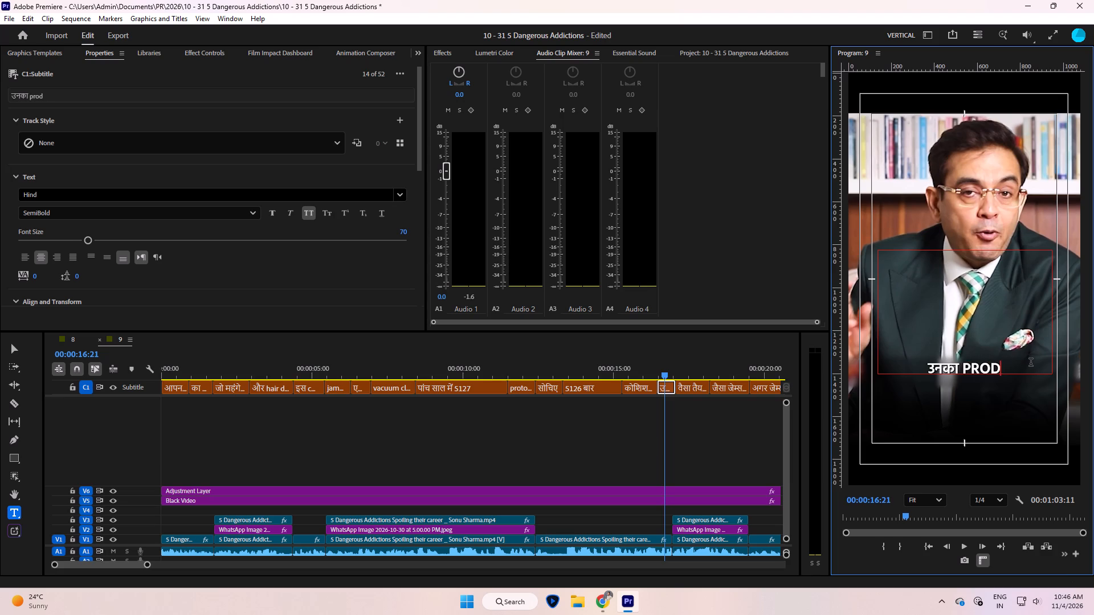
text(uct)
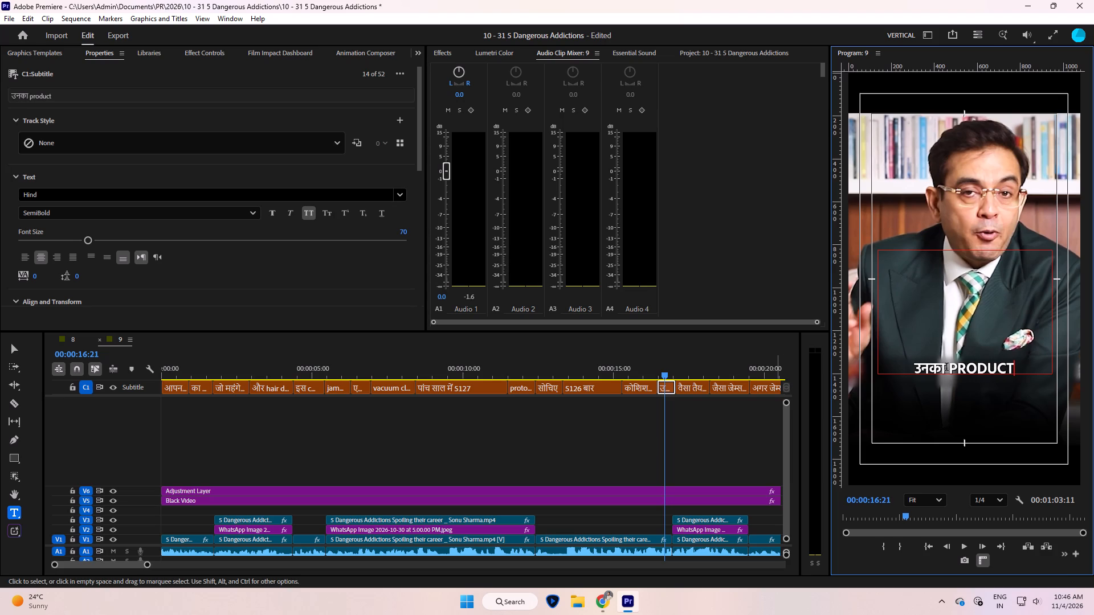
Highlight the word "PRODUCT" in the "उनका PRODUCT" caption with a bright green fill.
drag(946, 368, 1084, 365)
scroll(126, 248, down, 7)
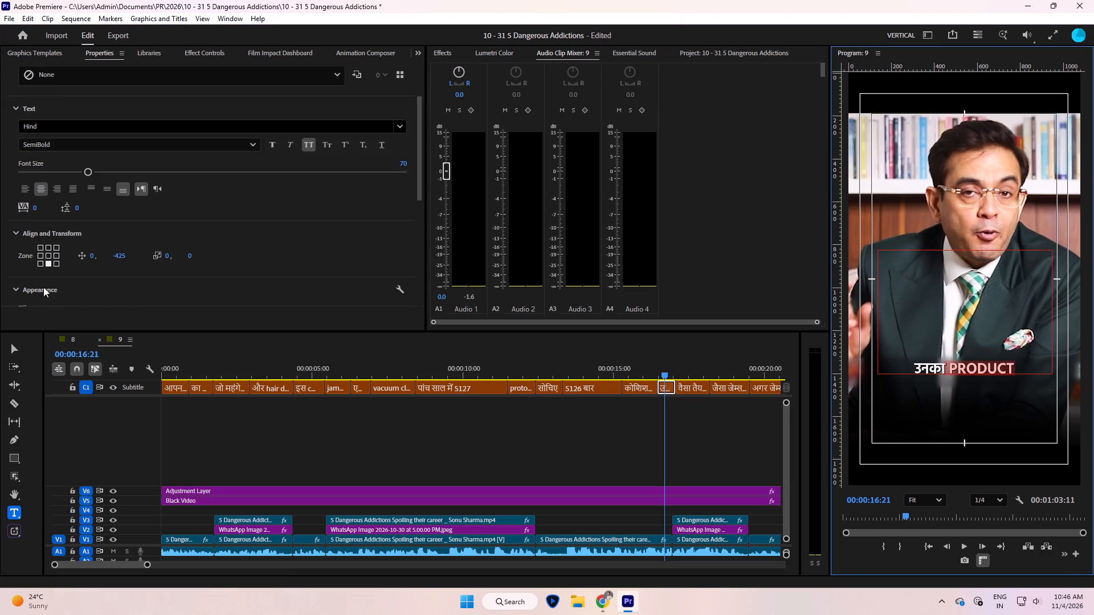
scroll(129, 253, down, 6)
click(40, 245)
drag(530, 277, 644, 406)
click(568, 263)
key(Return)
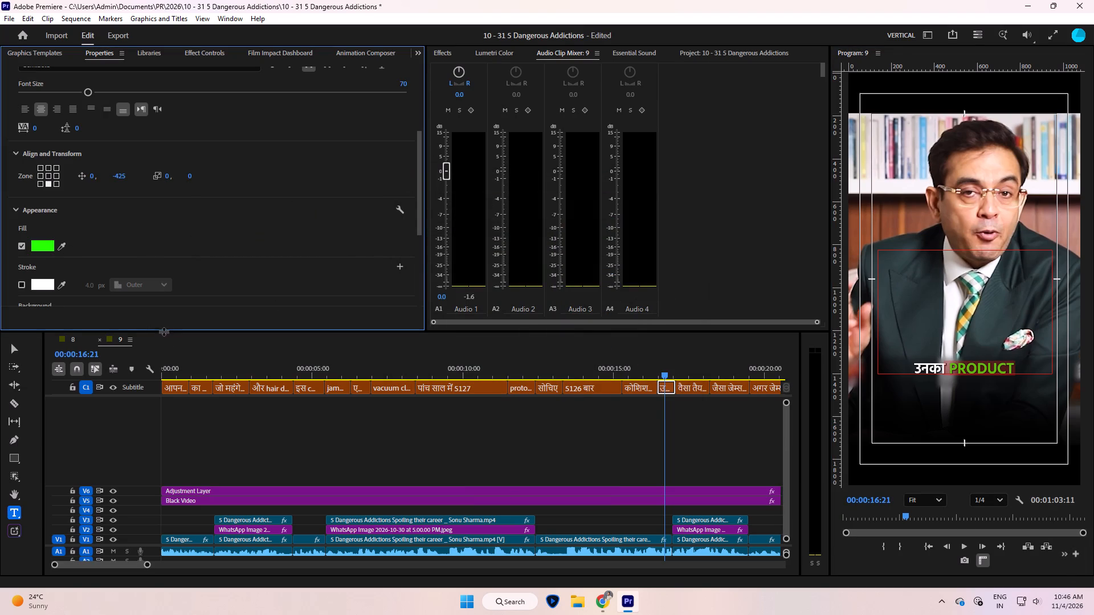
Enlarge the caption properties area downward to show more settings and collapse the Track Style section.
drag(164, 330, 165, 428)
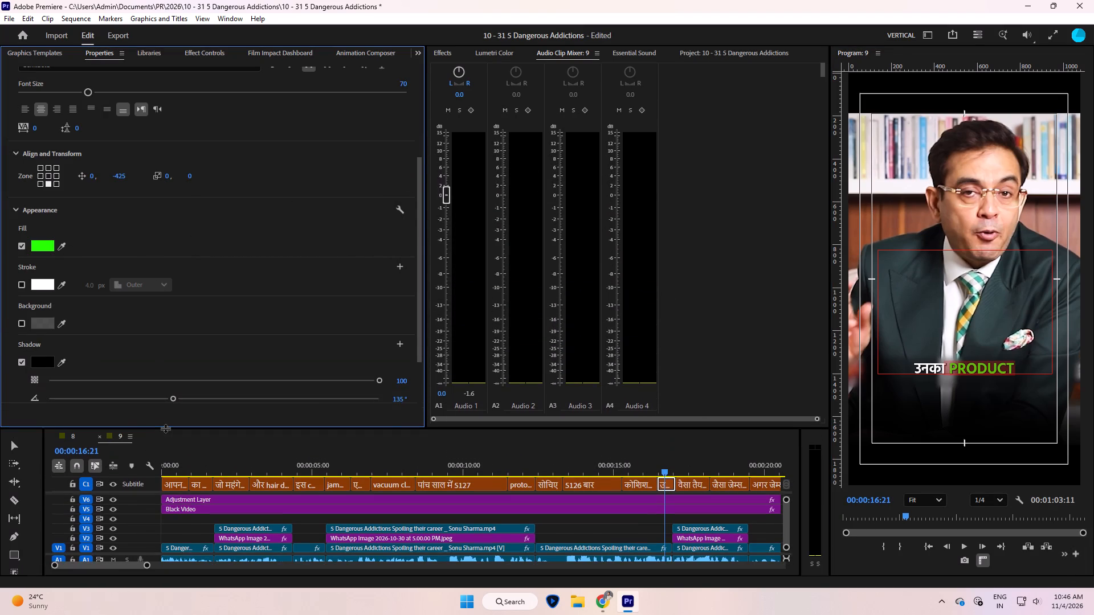
drag(165, 428, 166, 423)
scroll(176, 309, up, 15)
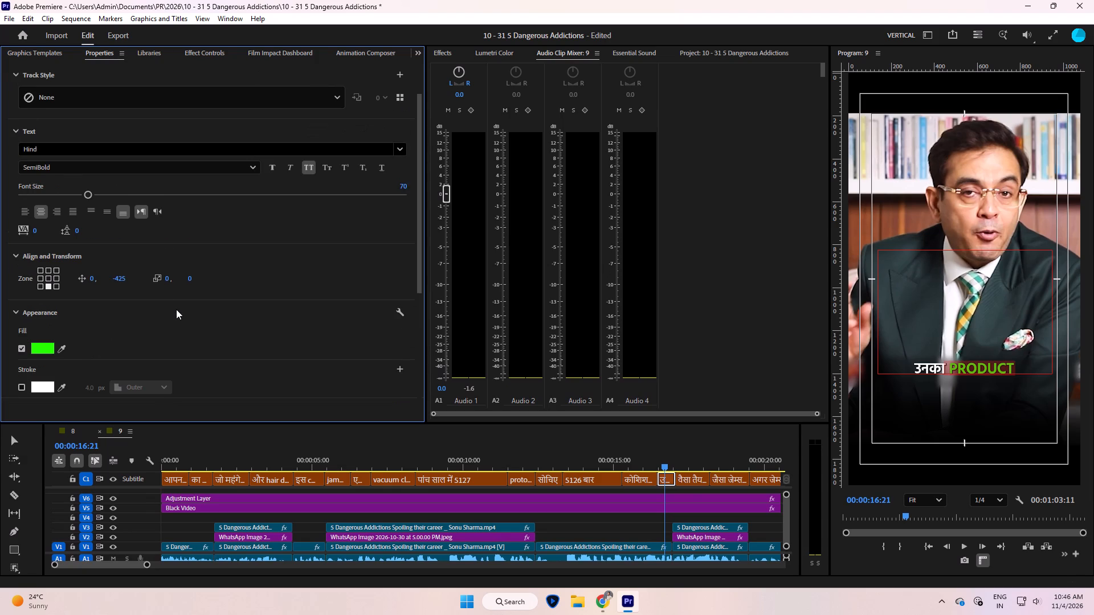
click(14, 120)
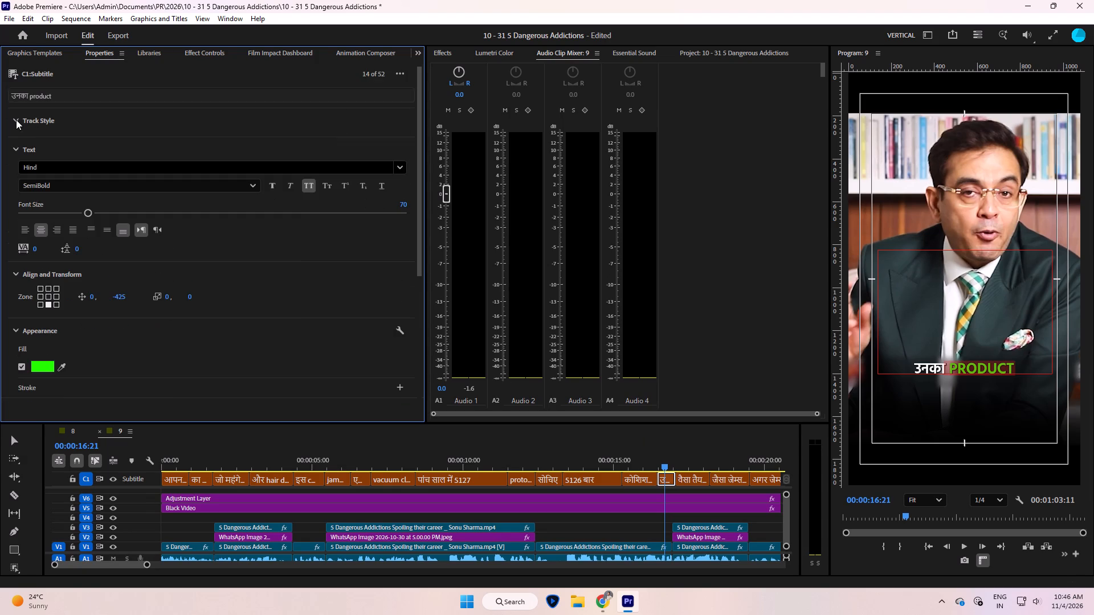
Play forward to the caption "जैसा जेम्स चाहते थे।" and replace "जेम्स" with "james".
click(648, 488)
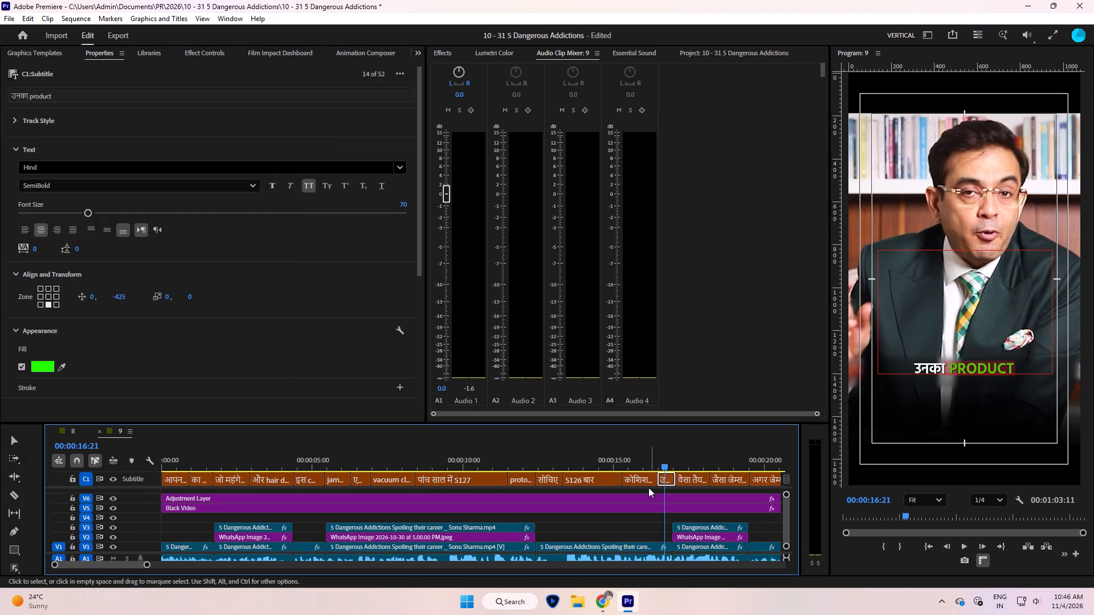
text(--)
key(space)
text(==)
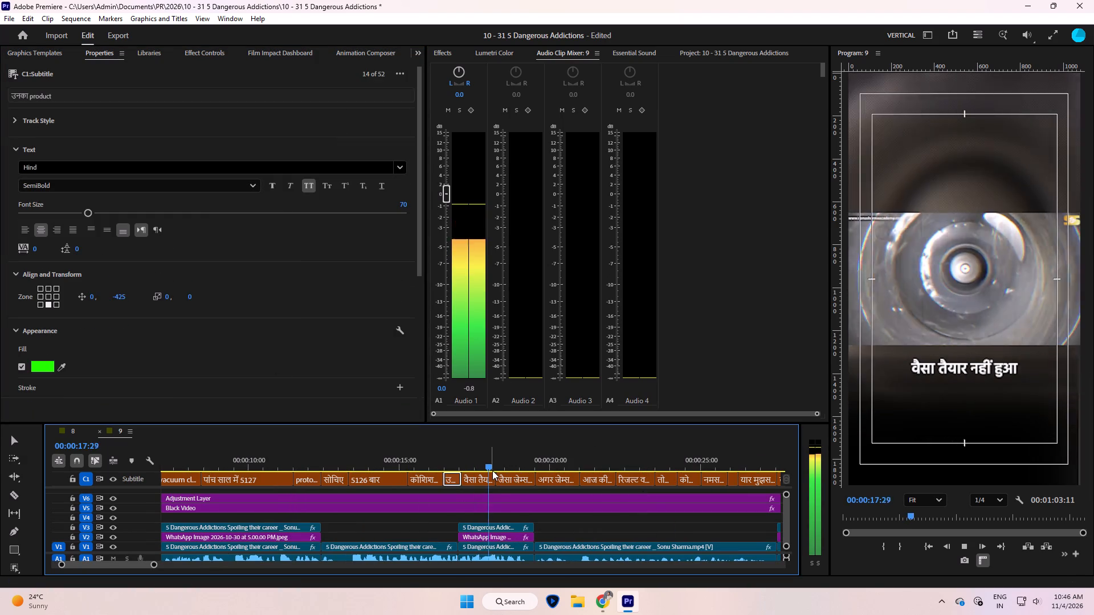
key(space)
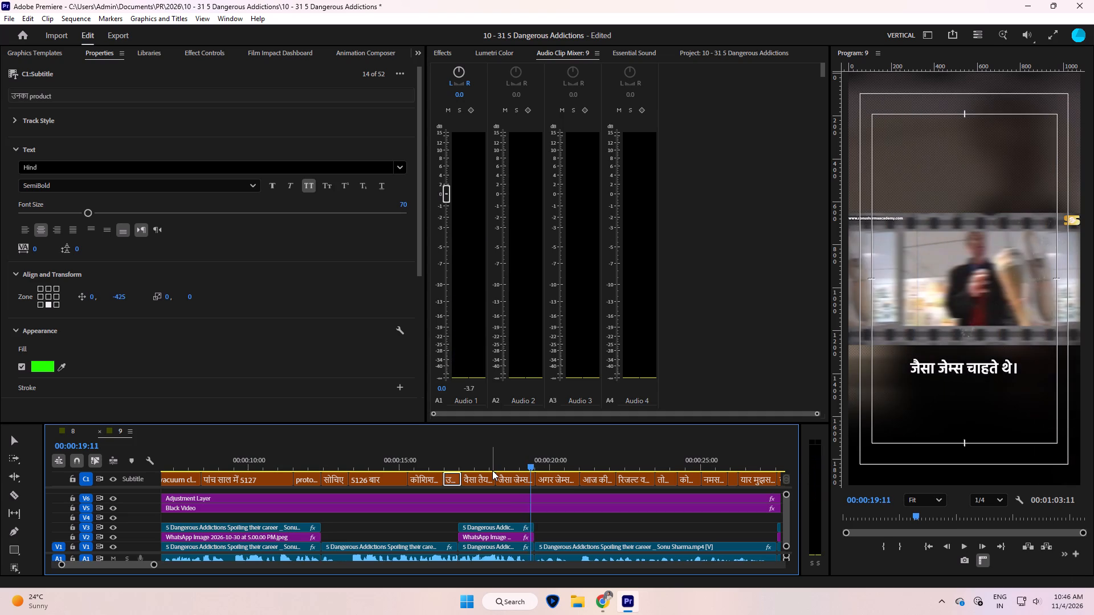
click(950, 368)
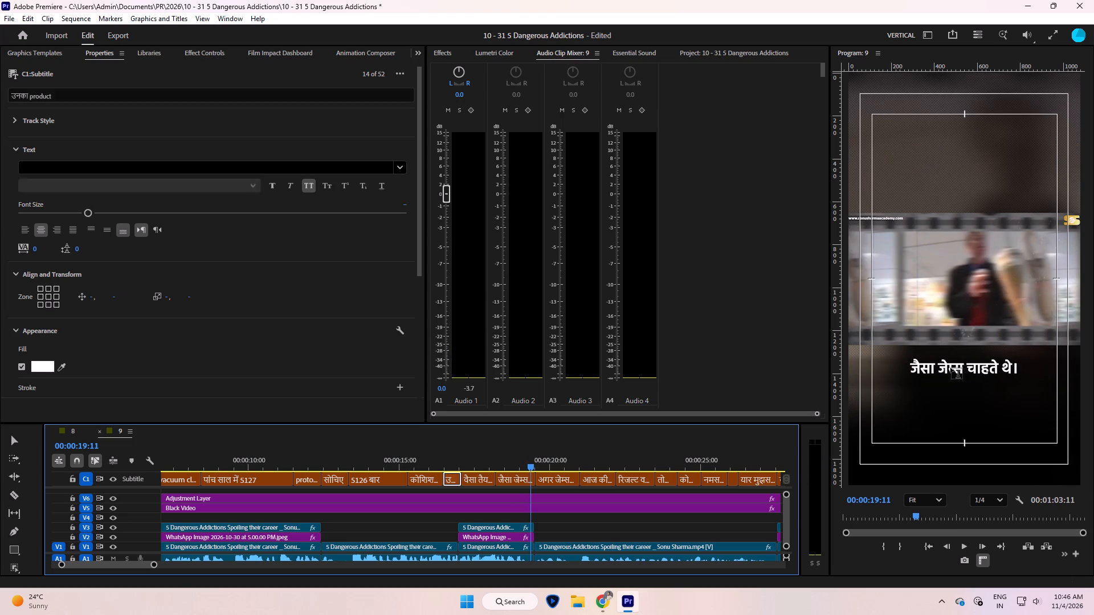
drag(941, 366, 962, 368)
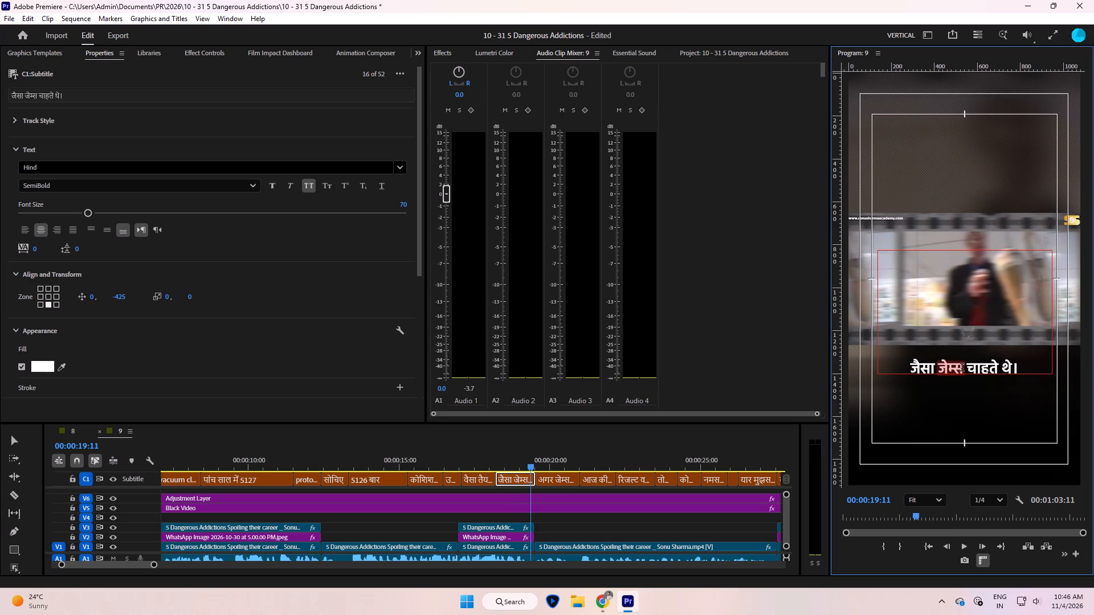
text(james)
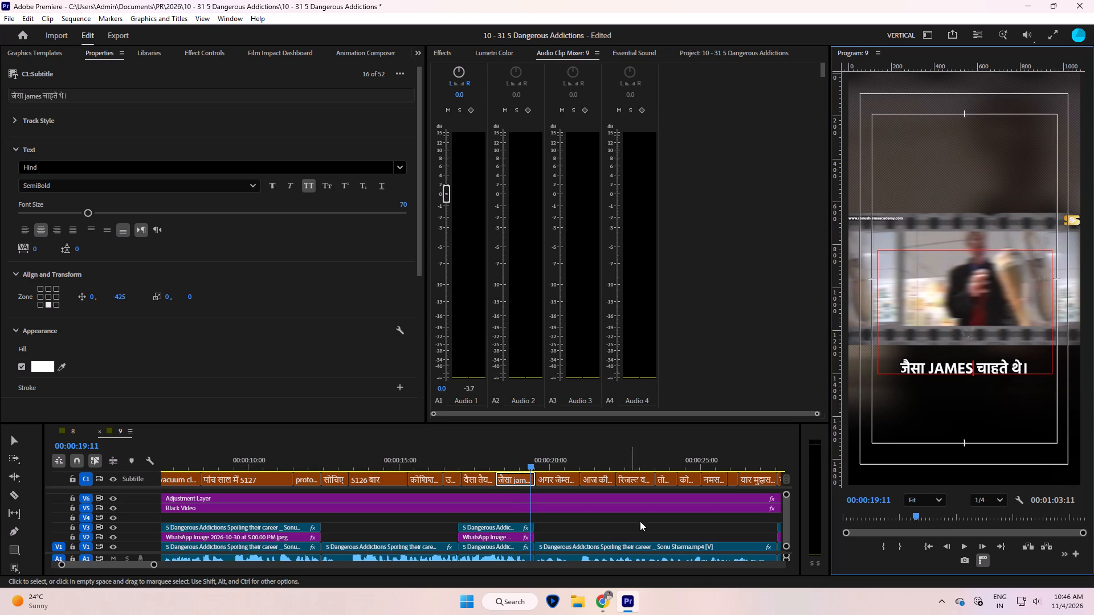
Play on to the "अगर जेम्स डायसन" caption, then return to the earlier "JAMES DYSON ने" caption and copy its green "JAMES DYSON" text.
click(580, 524)
key(space)
key(space)
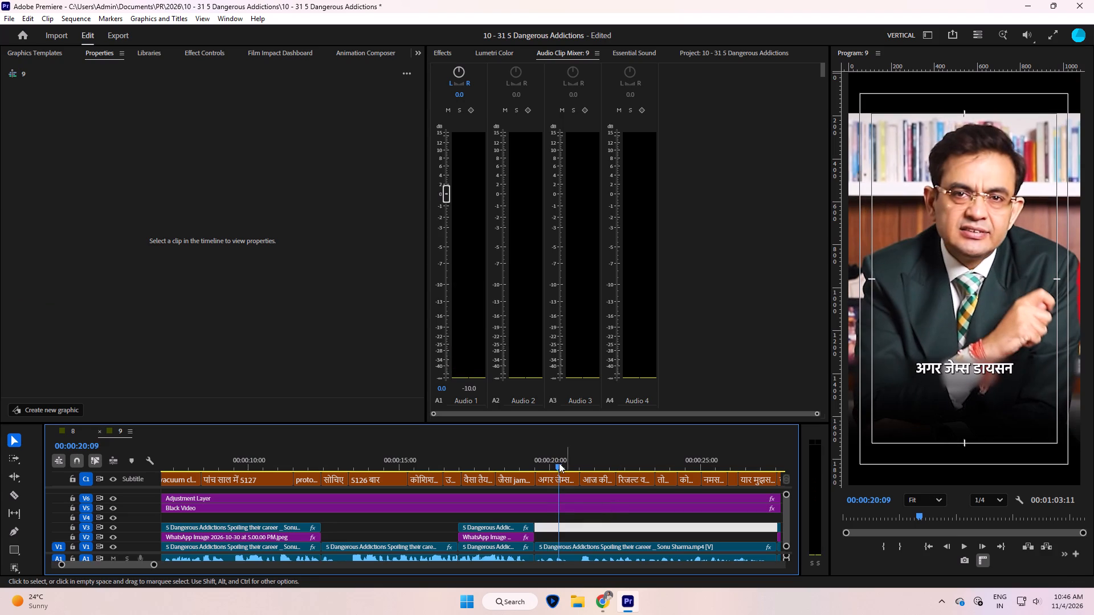
drag(384, 463, 385, 463)
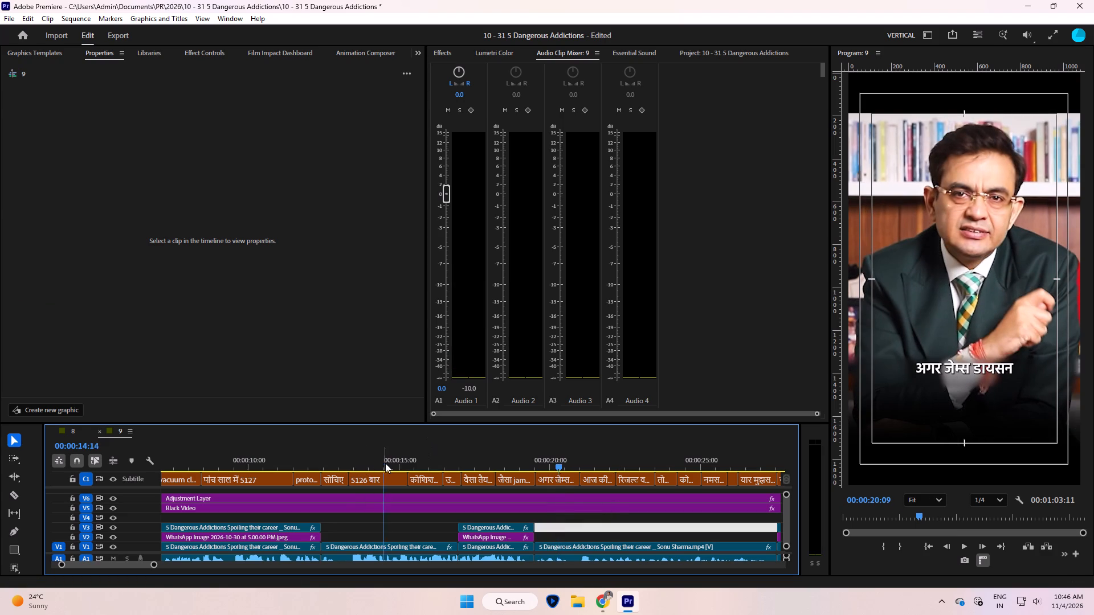
drag(385, 463, 182, 510)
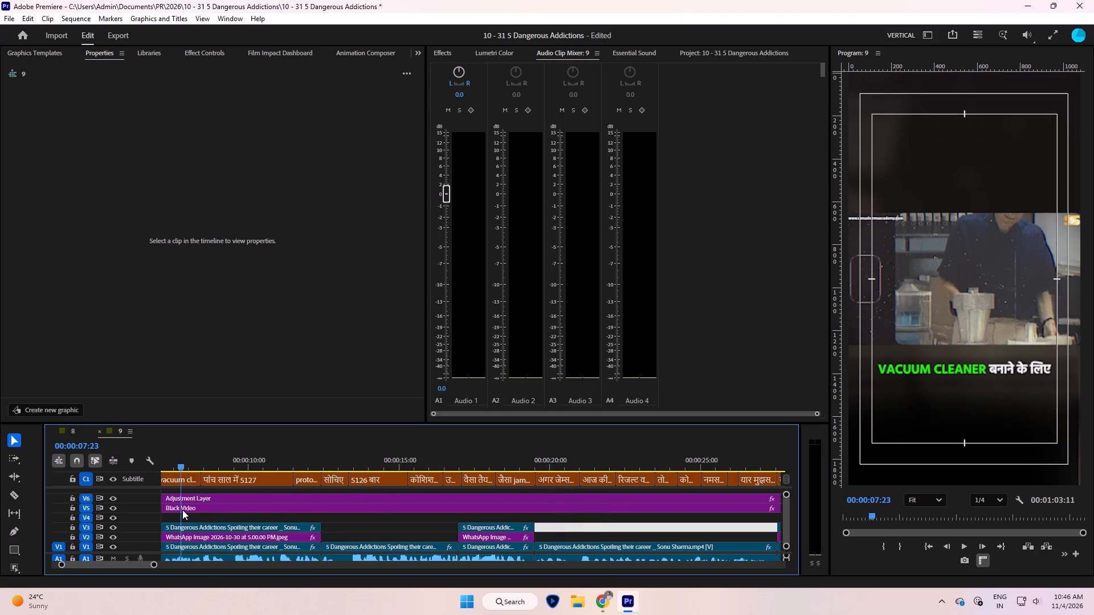
drag(182, 510, 183, 510)
key(minus)
drag(259, 462, 230, 470)
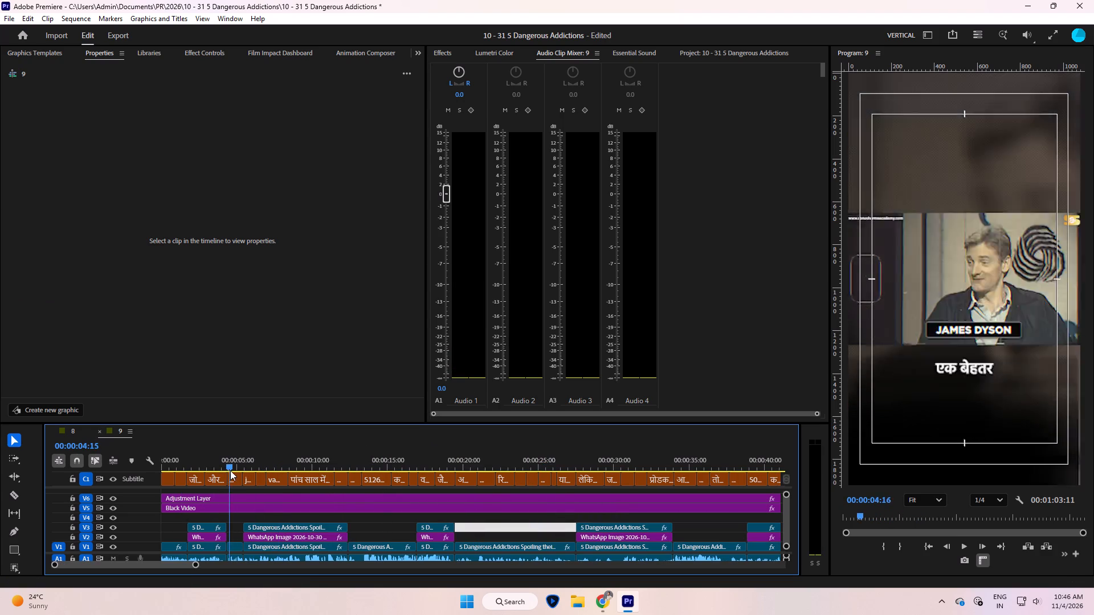
drag(230, 470, 251, 472)
triple_click(958, 369)
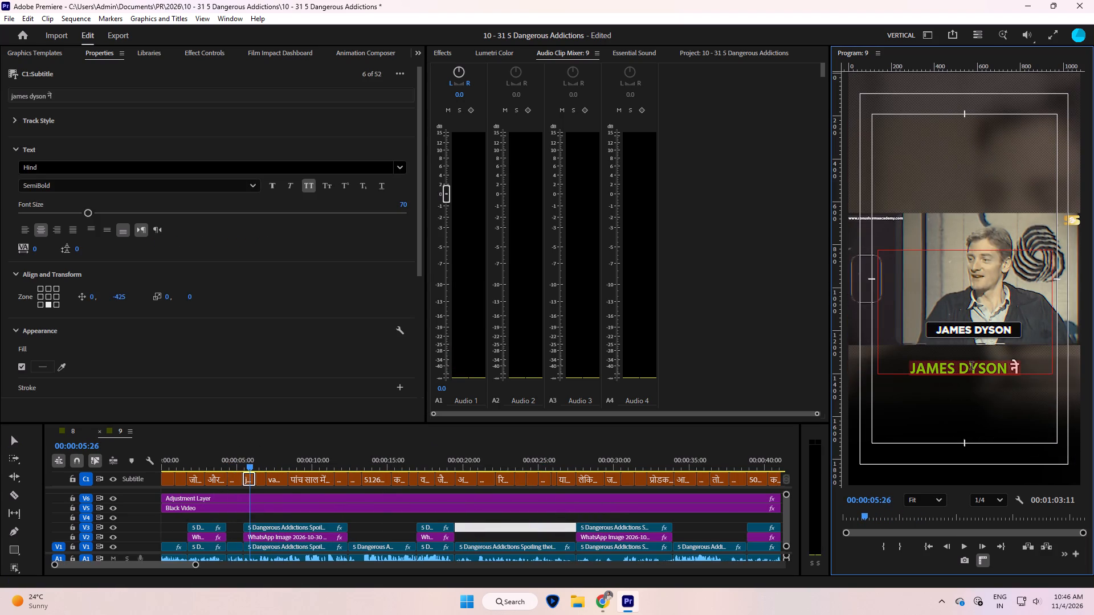
click(1048, 350)
drag(1006, 367, 841, 362)
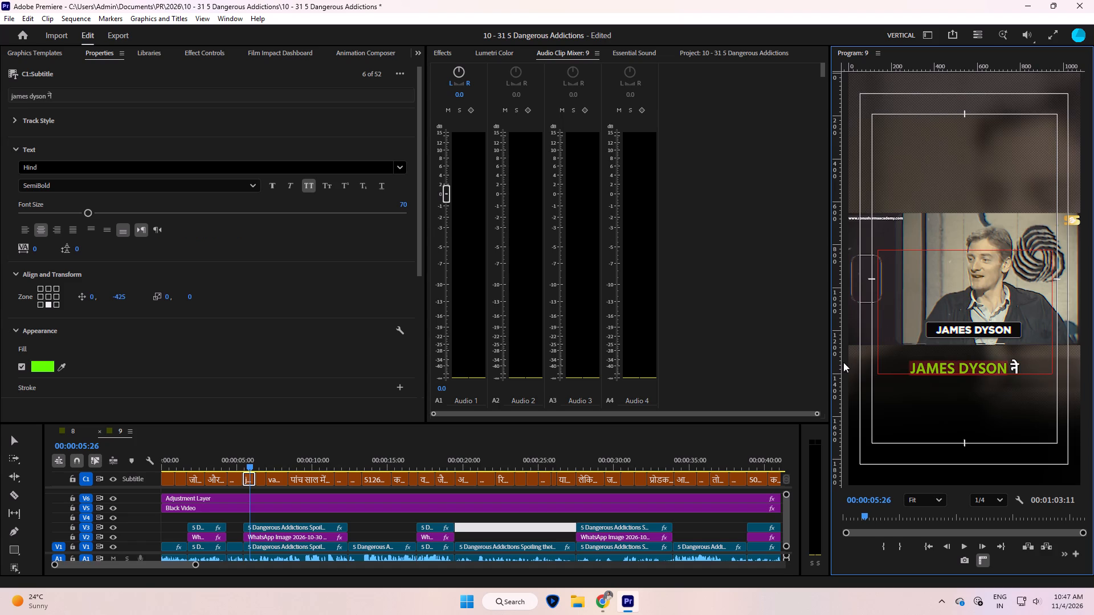
key(ctrl+x)
key(ctrl+v)
Return to the caption "अगर जेम्स डायसन" near 20 seconds and replace "जेम्स डायसन" with the copied "JAMES DYSON".
click(450, 463)
key(space)
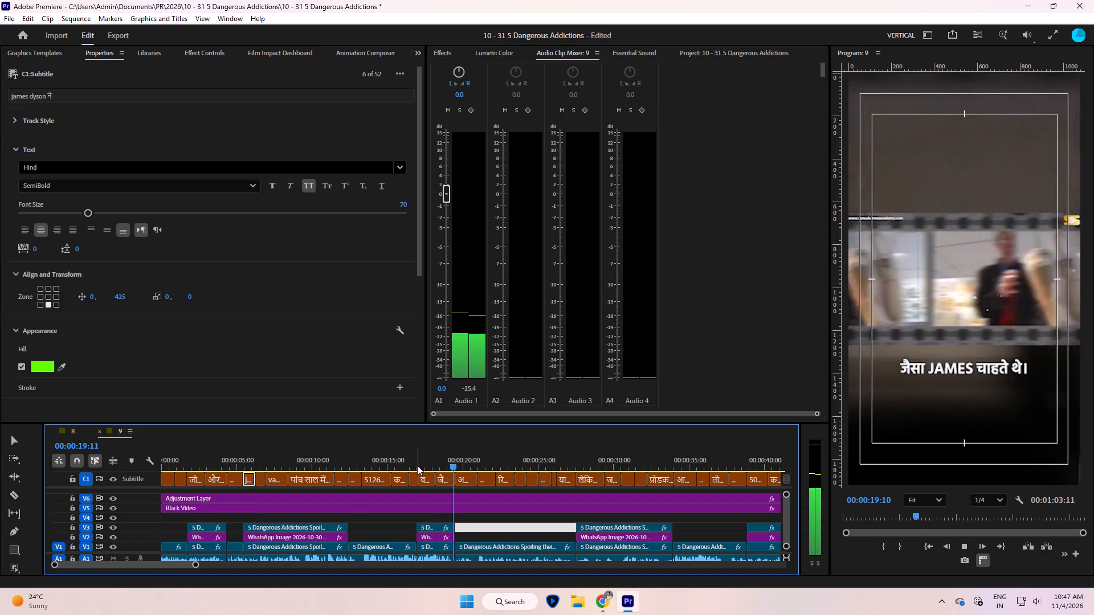
key(space)
click(409, 462)
key(space)
click(462, 463)
key(space)
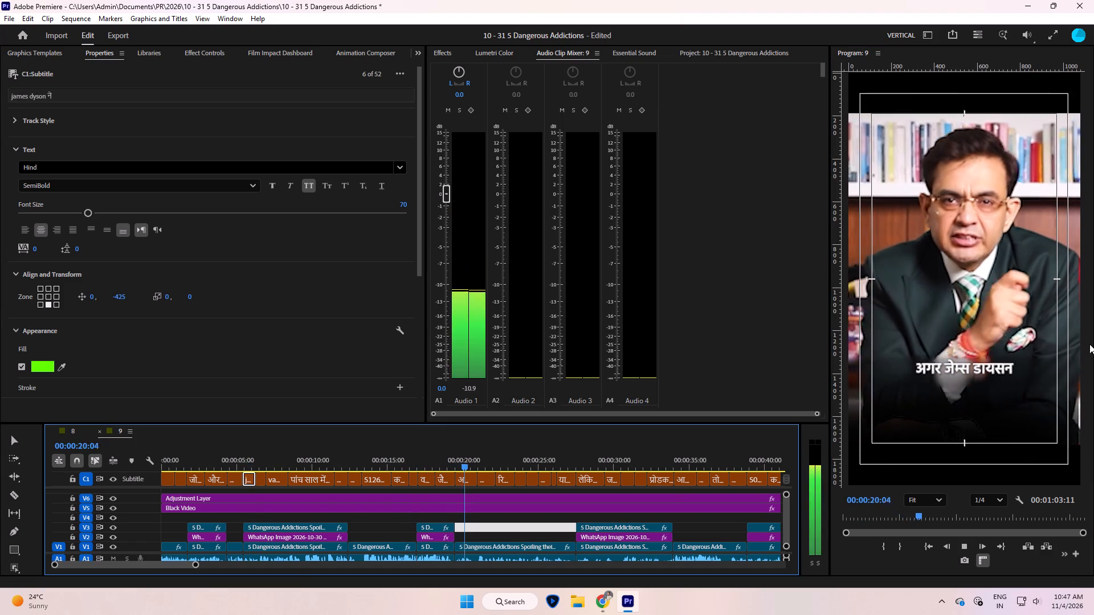
key(space)
click(948, 374)
drag(948, 368, 1057, 360)
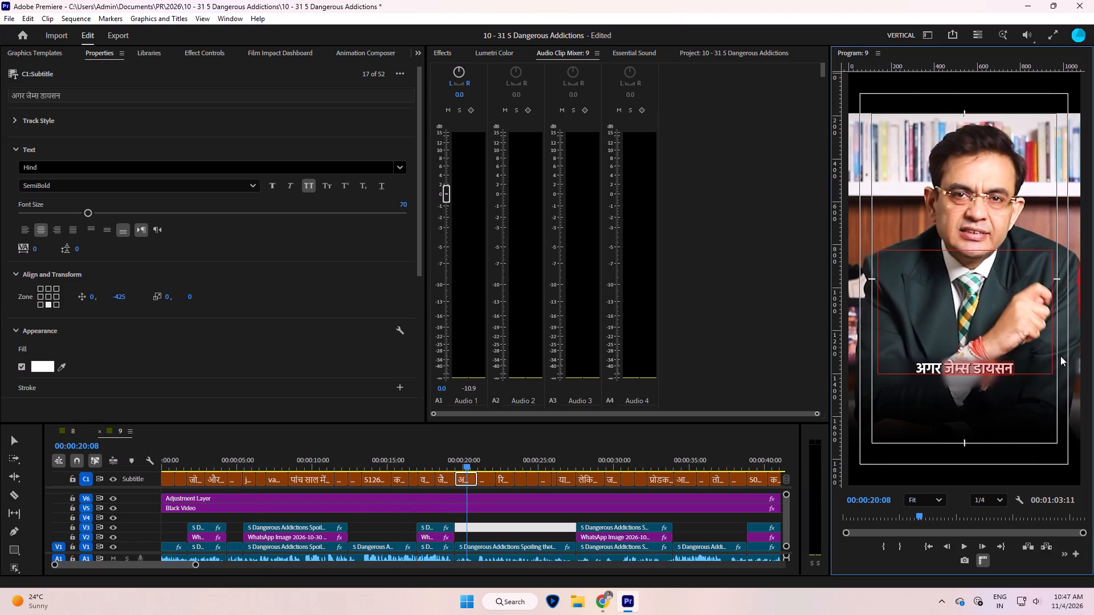
key(ctrl+v)
click(497, 516)
Change the fill of "JAMES DYSON" in the "अगर JAMES DYSON" caption to yellow.
key(space)
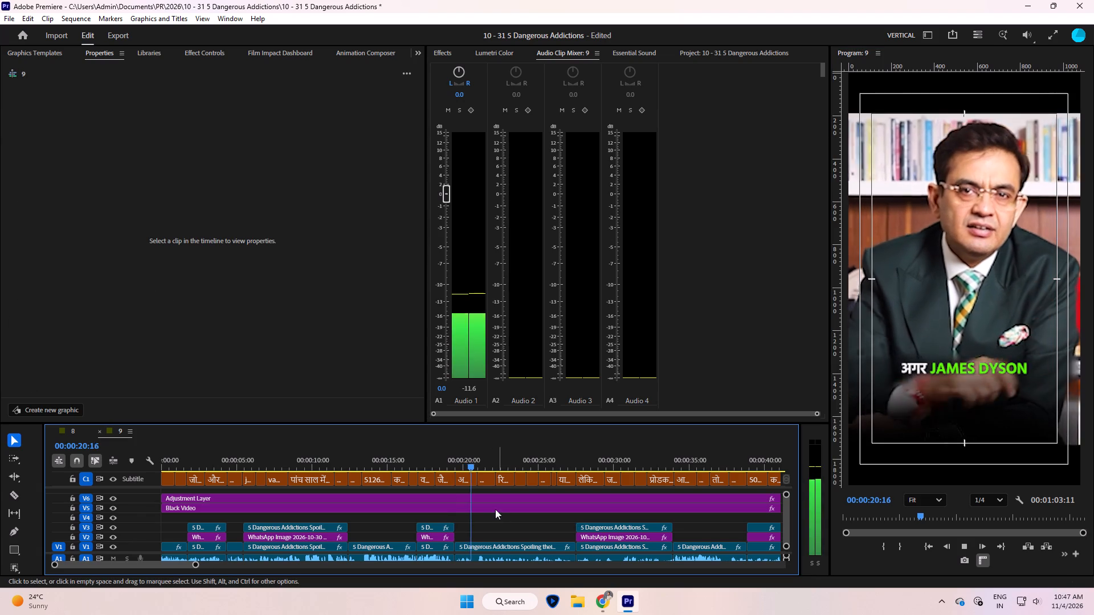
key(space)
triple_click(943, 365)
click(927, 356)
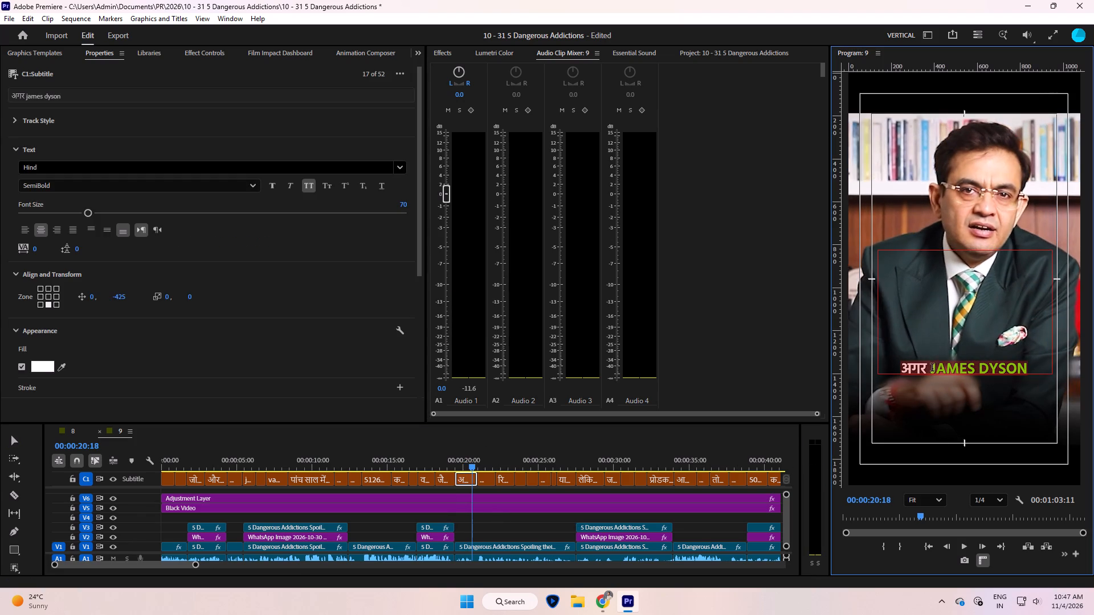
drag(930, 368, 1055, 364)
click(40, 367)
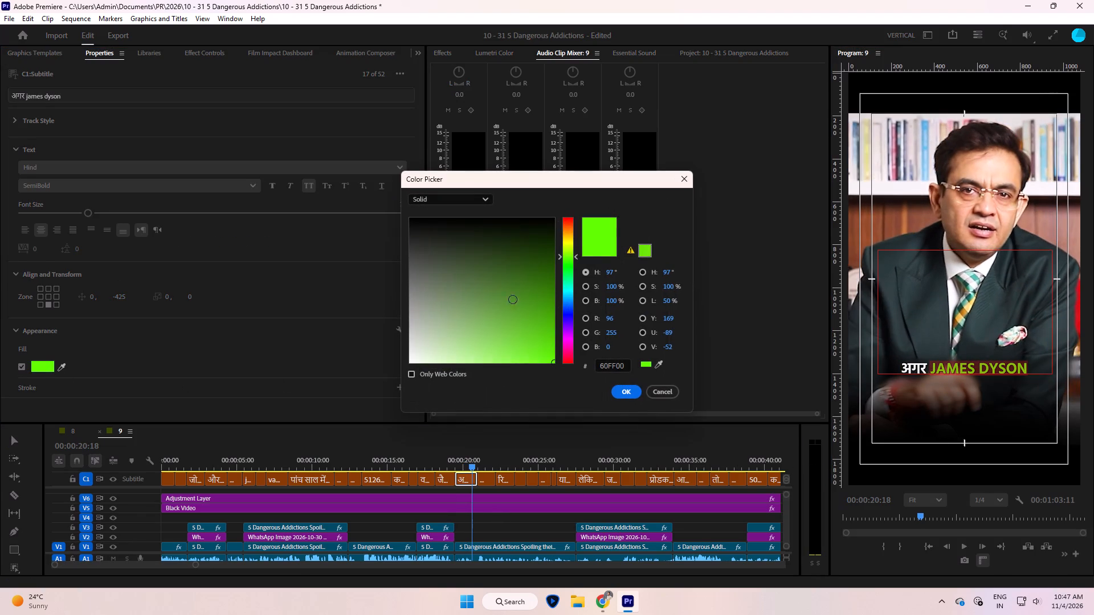
drag(455, 278, 570, 404)
click(571, 241)
key(Return)
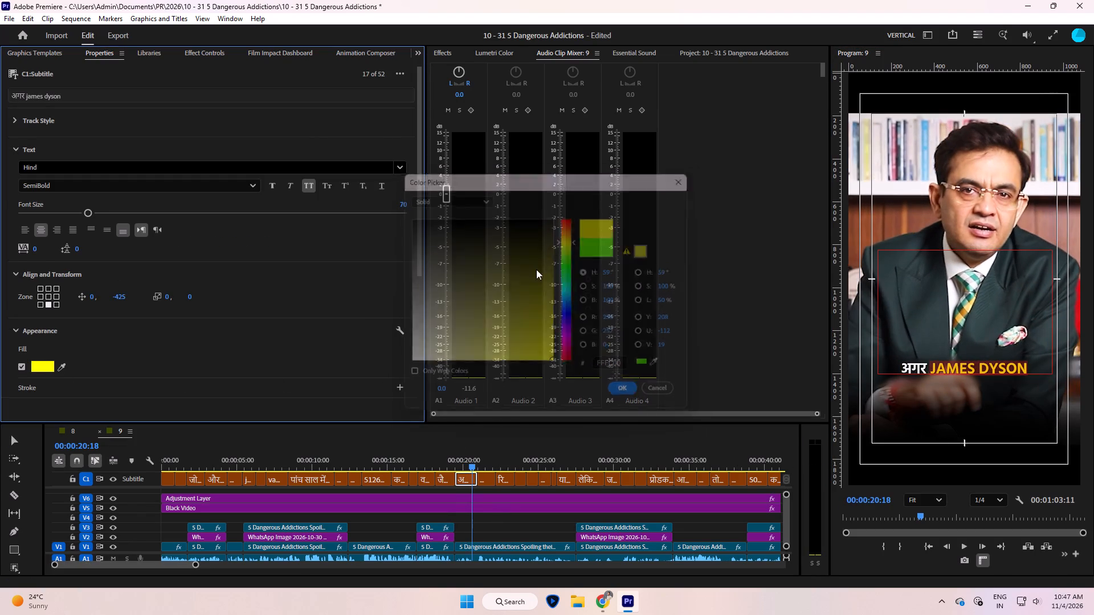
Play the section from "अगर JAMES DYSON" through "रिजल्ट वाली सोच रखते" twice to check caption wording and timing.
click(508, 507)
key(space)
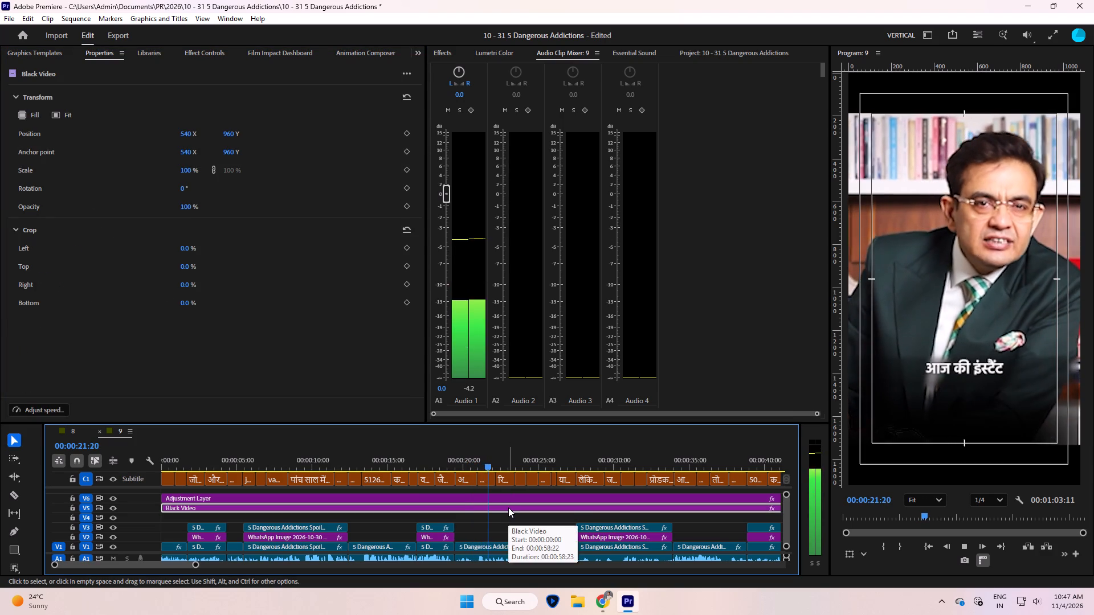
key(space)
key(space)
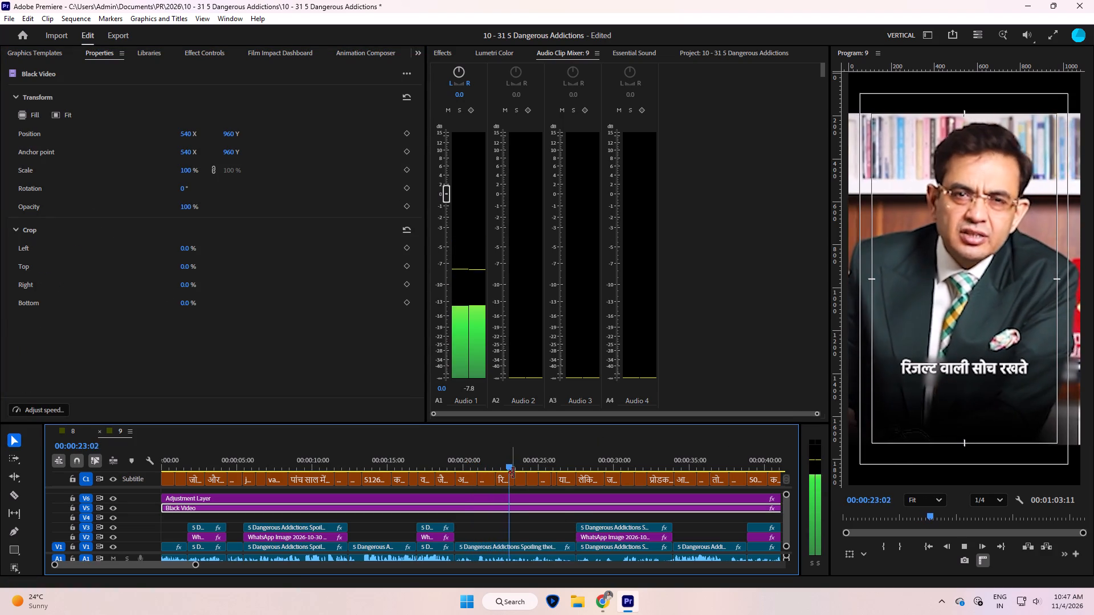
key(space)
click(471, 461)
key(space)
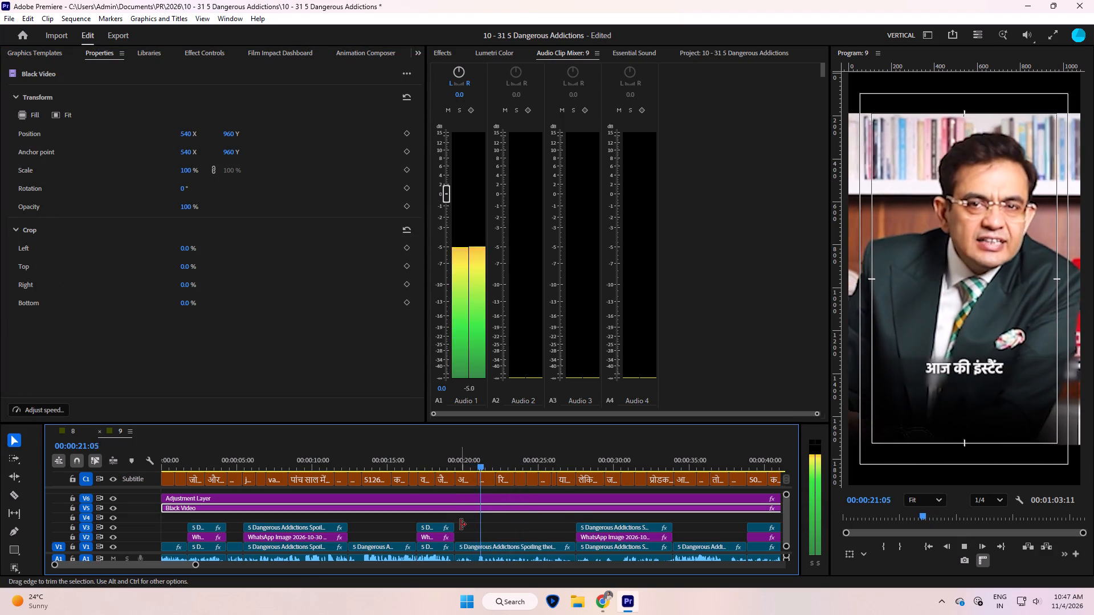
key(space)
key(space)
key(space)
triple_click(984, 364)
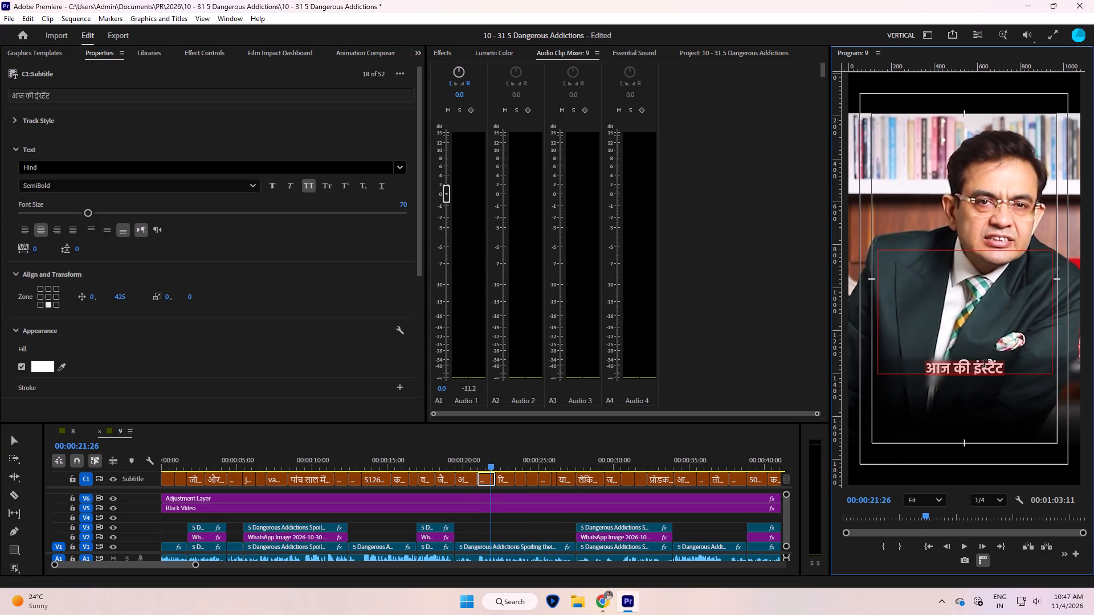
click(976, 355)
click(516, 514)
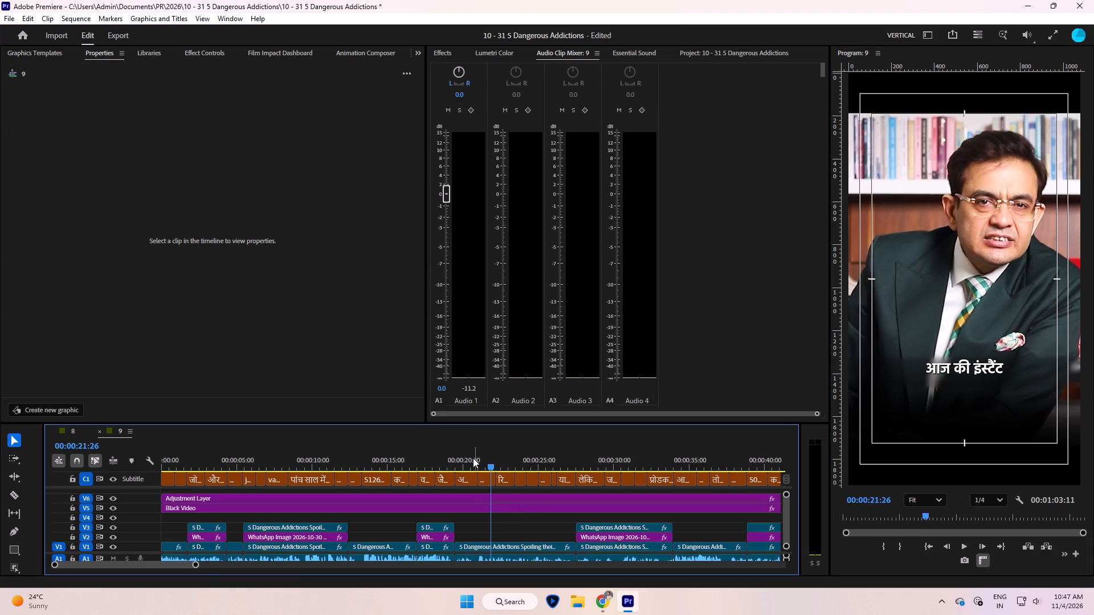
Delete the word "इंस्टैंट" from the "आज की इंस्टैंट" caption near 00:00:21:22.
click(475, 460)
key(equal)
key(space)
key(space)
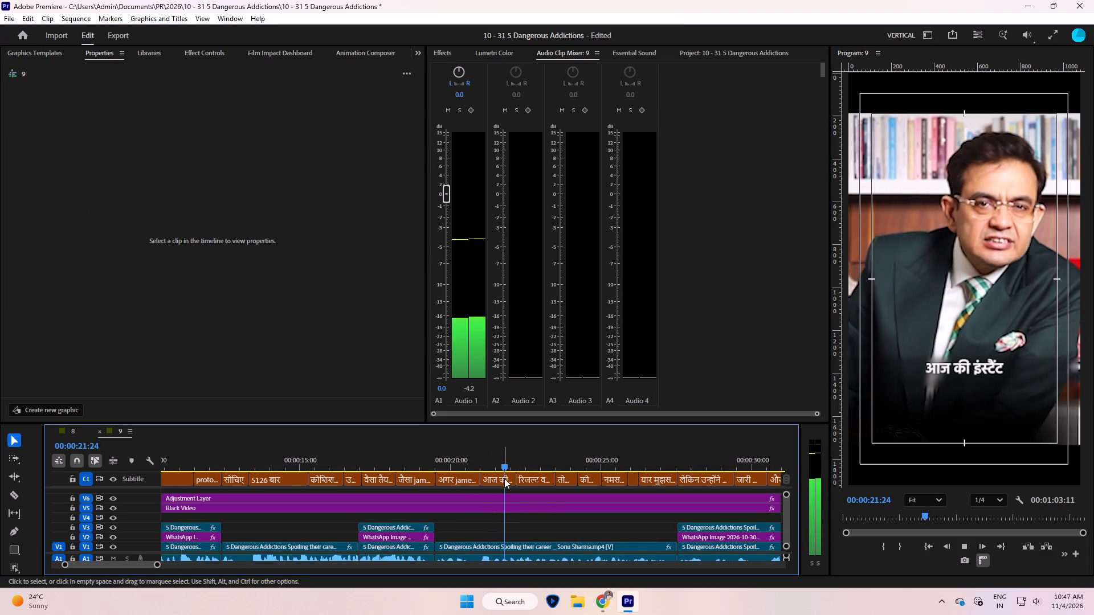
key(Left)
key(Left)
click(497, 479)
triple_click(984, 365)
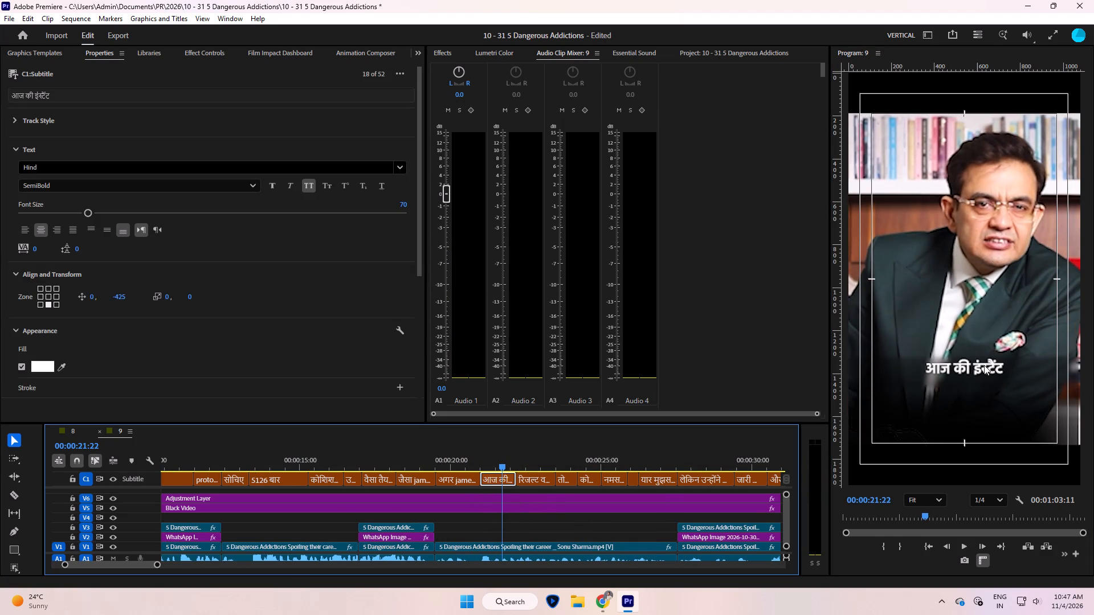
click(969, 356)
drag(973, 369, 1028, 366)
key(BackSpace)
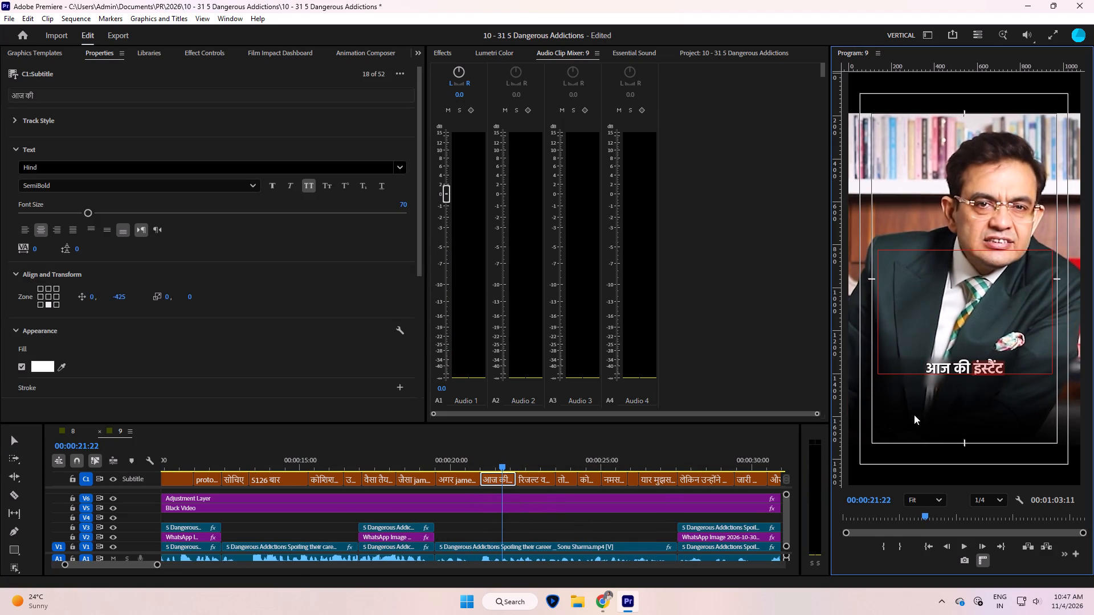
Shorten the "आज की" caption to end at 00:00:21:22 and extend the start of "रिजल्ट वाली सोच रखते" back to meet it.
drag(514, 482, 499, 486)
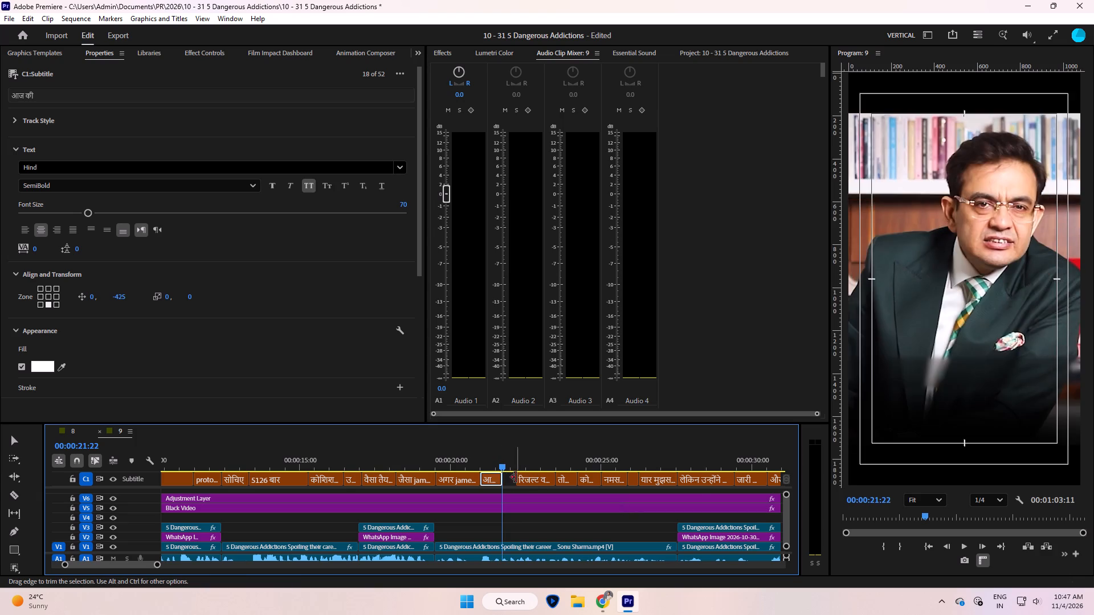
drag(516, 477, 494, 481)
click(522, 479)
key(space)
key(space)
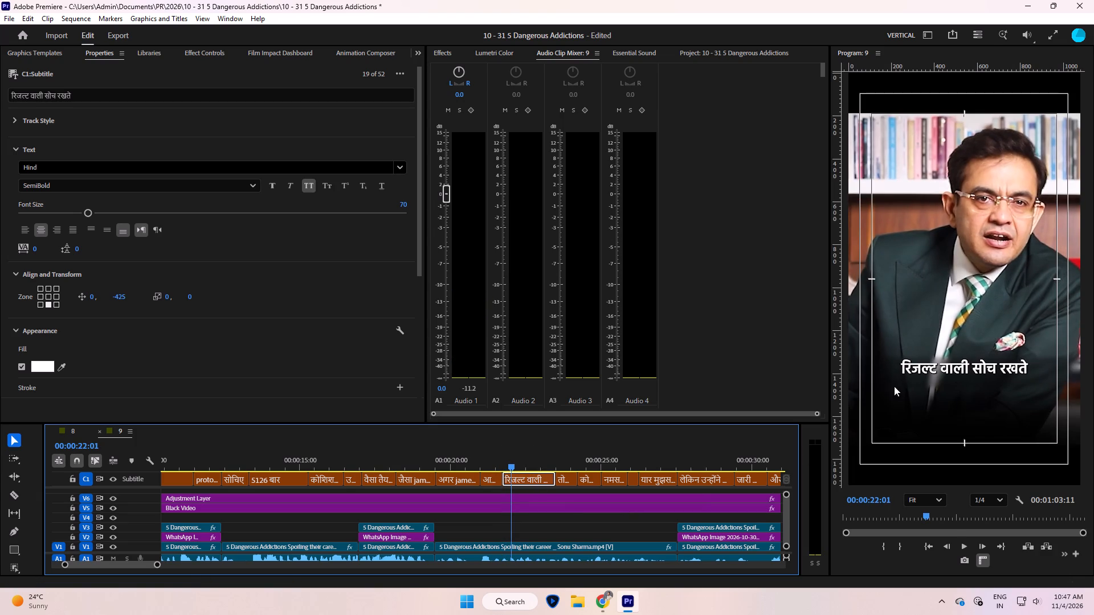
Switch to Chrome, search Google for "instant result" with correct spelling, and copy that phrase.
click(606, 608)
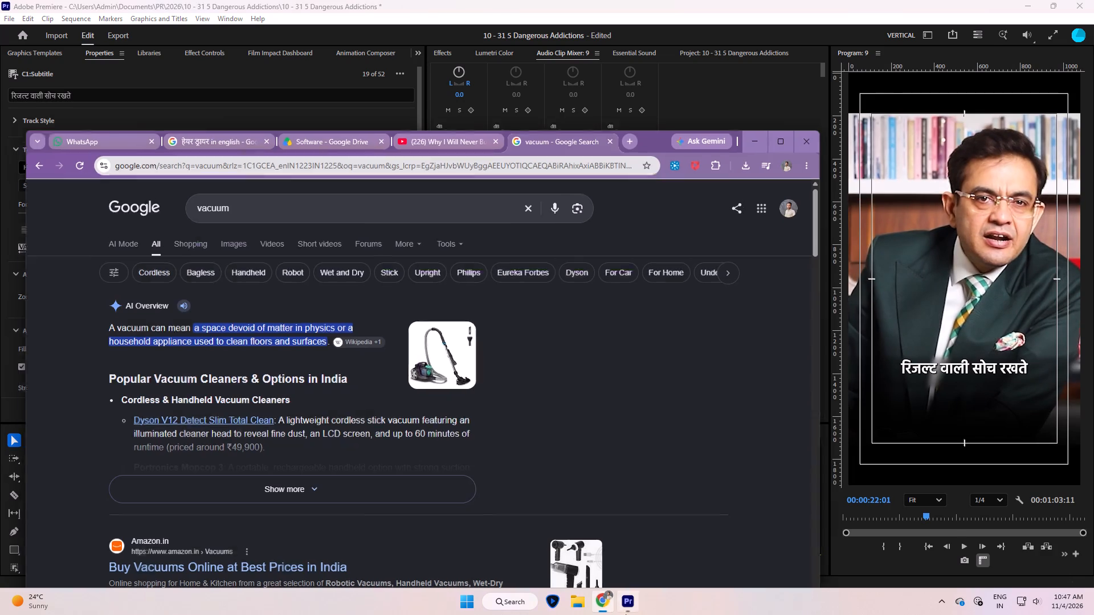
drag(254, 198, 175, 190)
text(in)
text(sta)
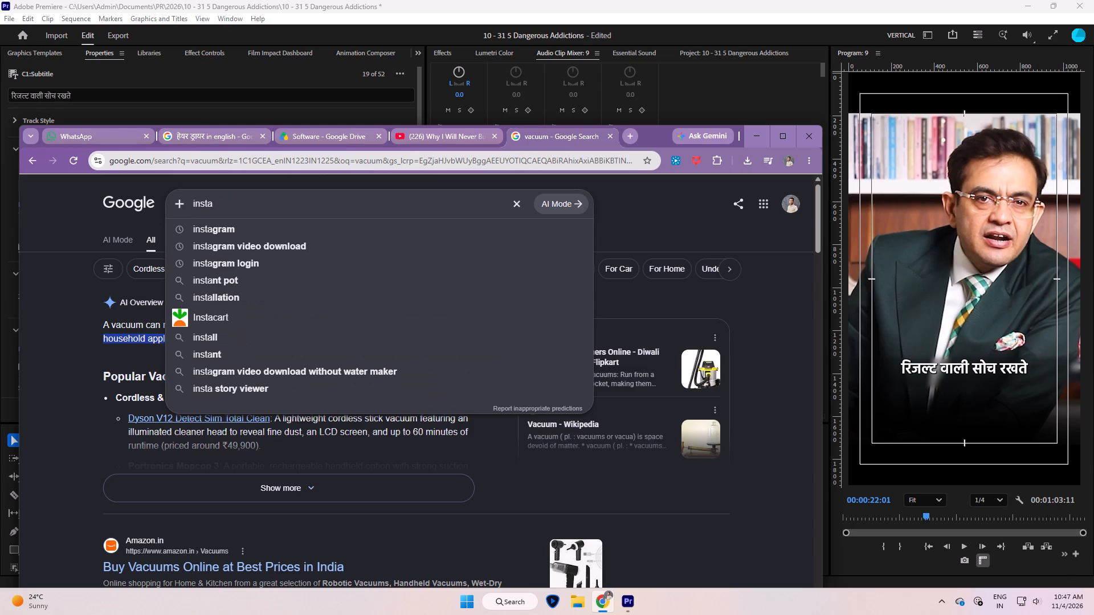
text(nt re)
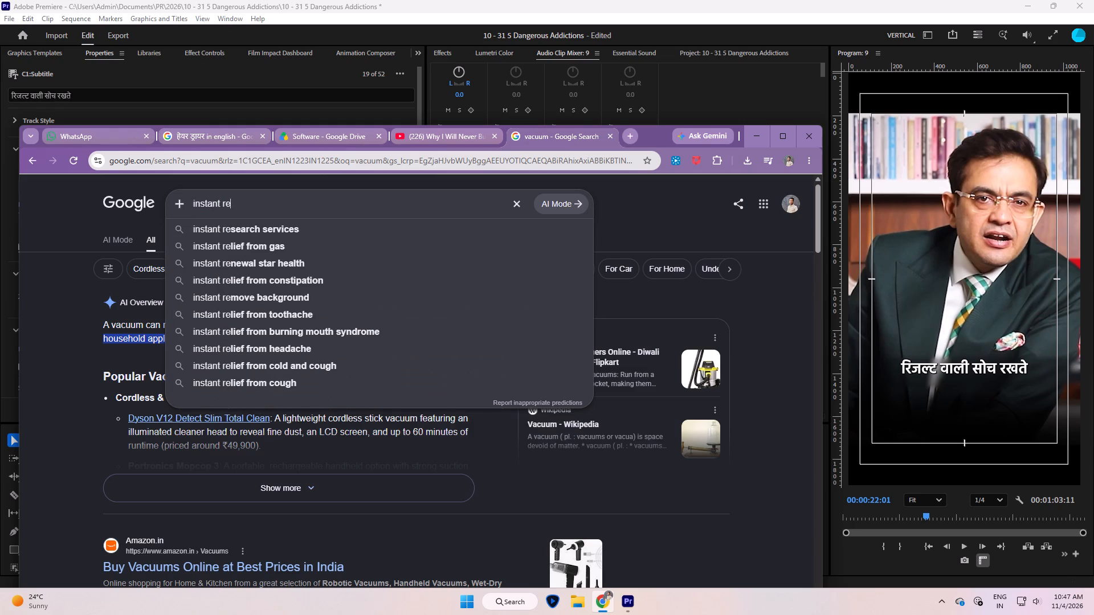
text(swult)
key(Return)
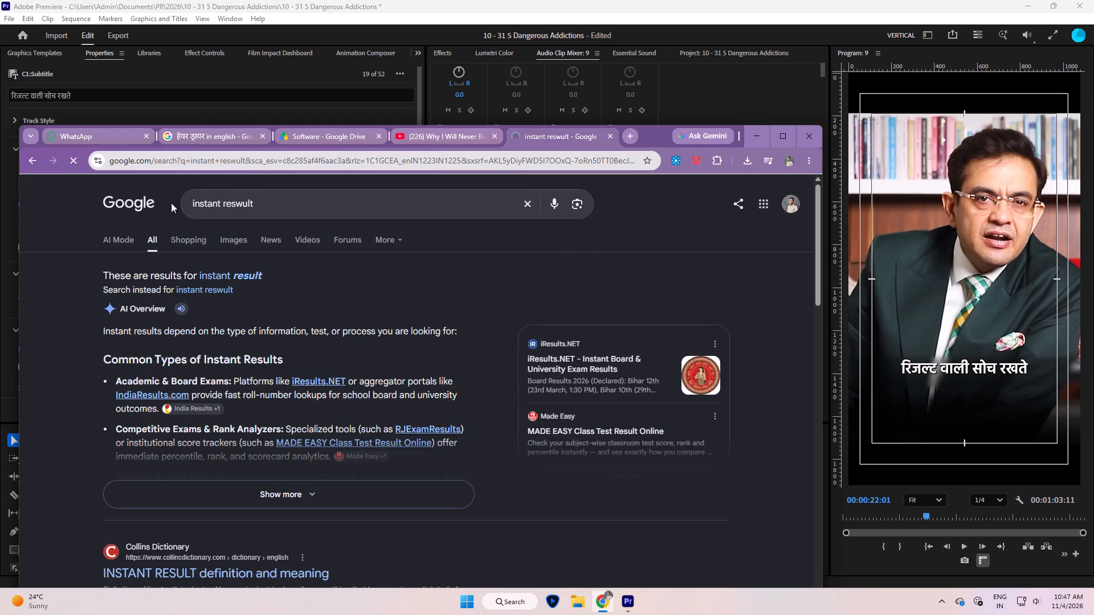
click(250, 274)
click(274, 204)
key(ctrl+a)
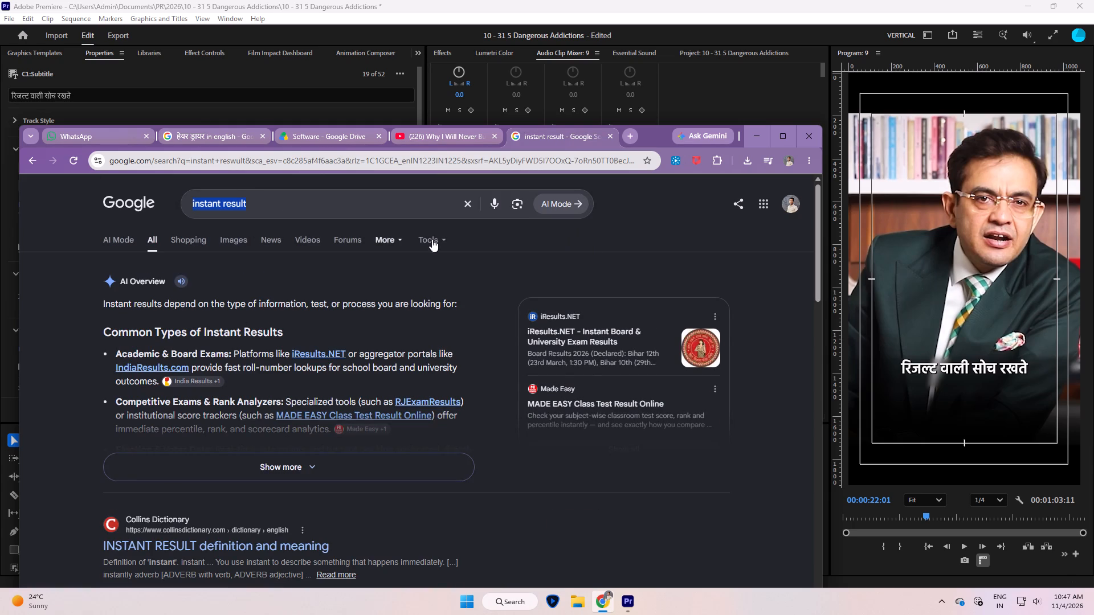
key(ctrl+c)
key(ctrl+x)
click(749, 133)
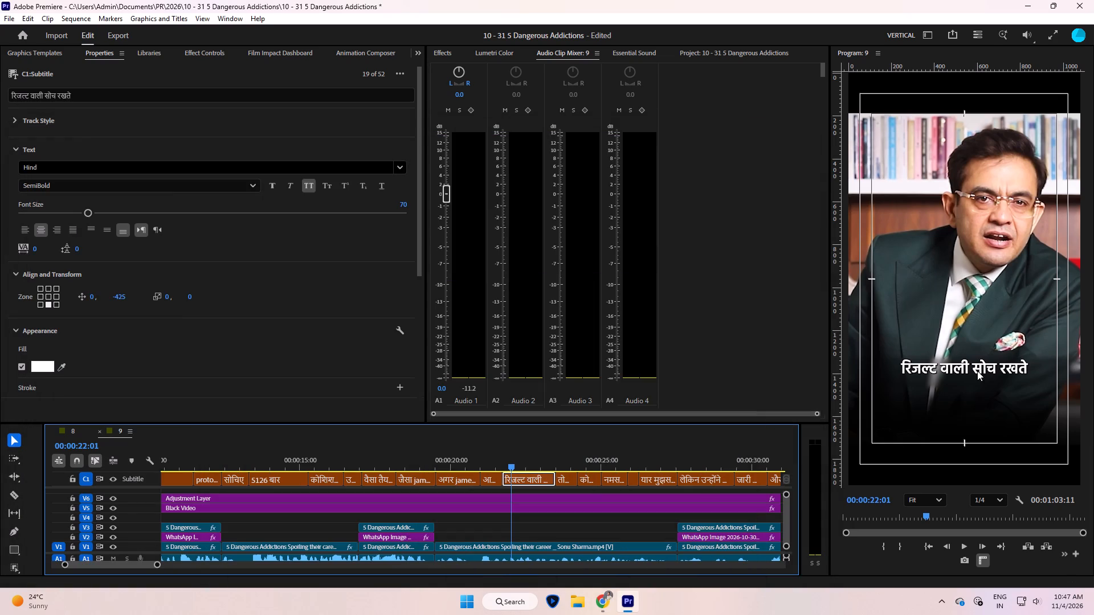
Back in Premiere, replace "रिजल्ट" in the "रिजल्ट वाली सोच रखते" caption with the copied "instant result".
triple_click(977, 371)
click(975, 359)
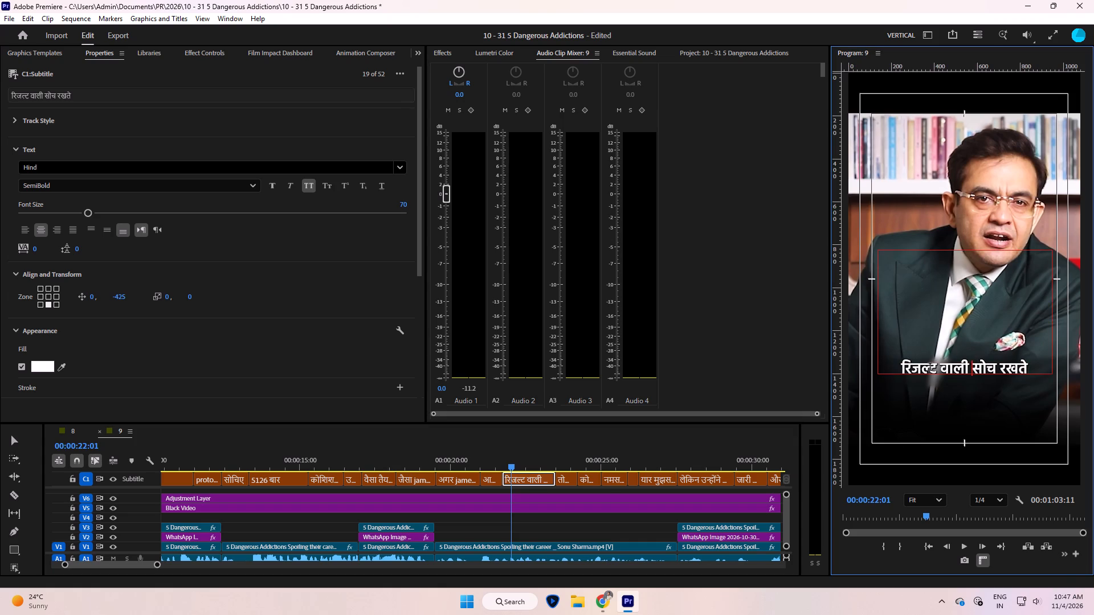
drag(940, 368, 862, 368)
key(ctrl+v)
key(space)
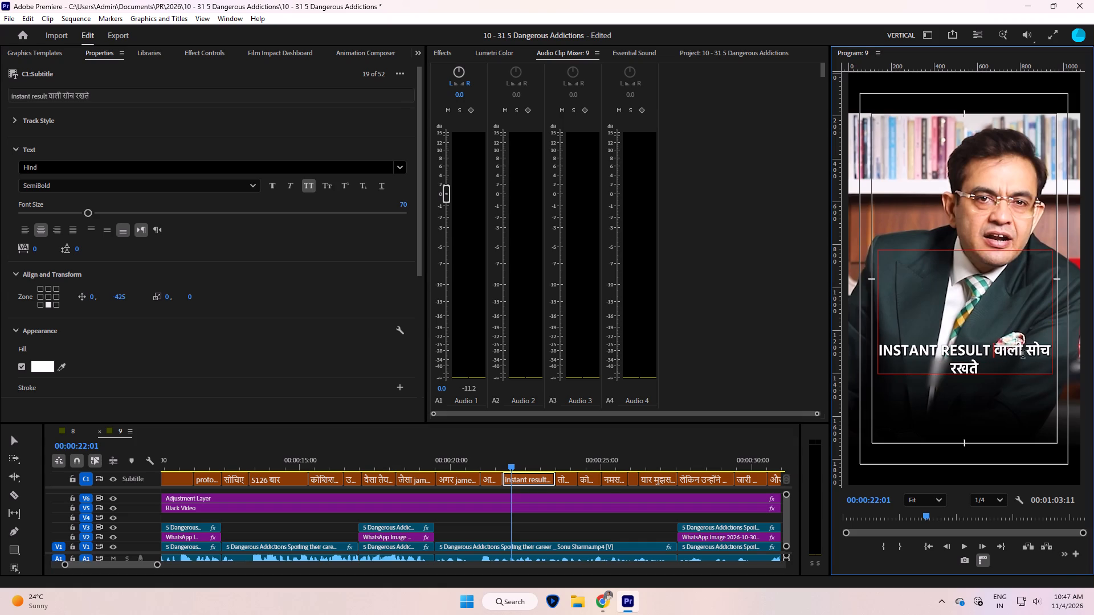
Cut "वाली सोच रखते" out of the "instant result" caption, then split that caption at 00:00:22:15.
drag(994, 349, 1093, 403)
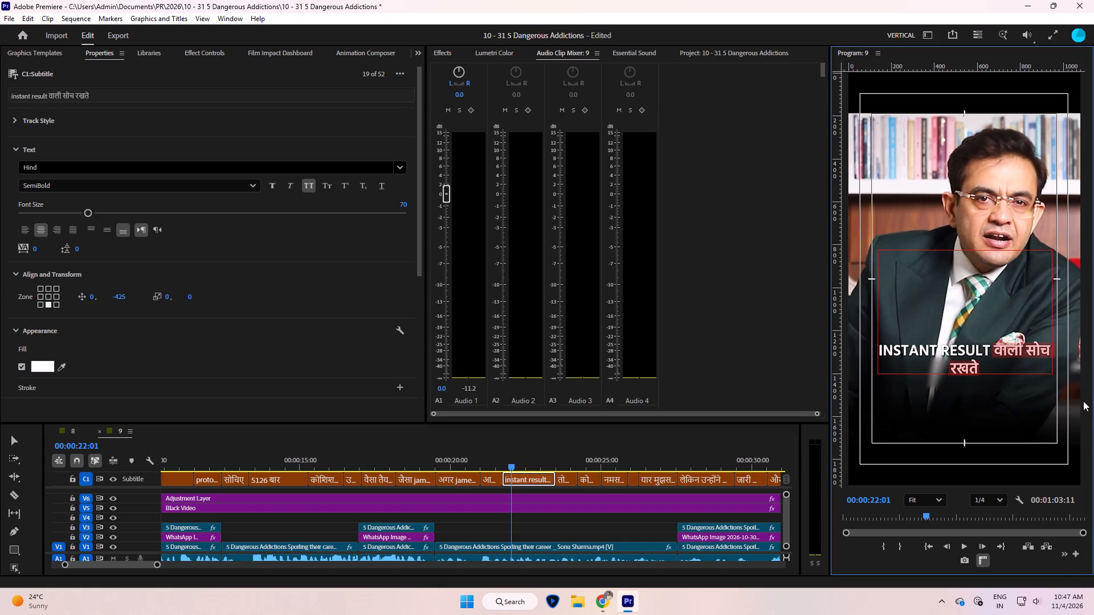
key(ctrl+x)
click(499, 464)
key(space)
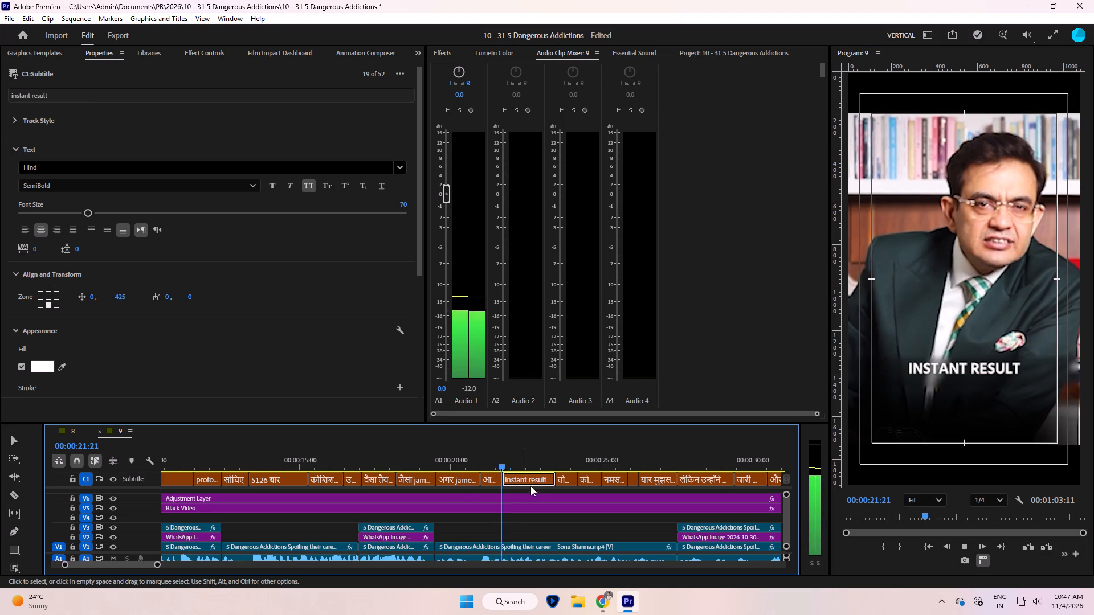
key(space)
click(531, 475)
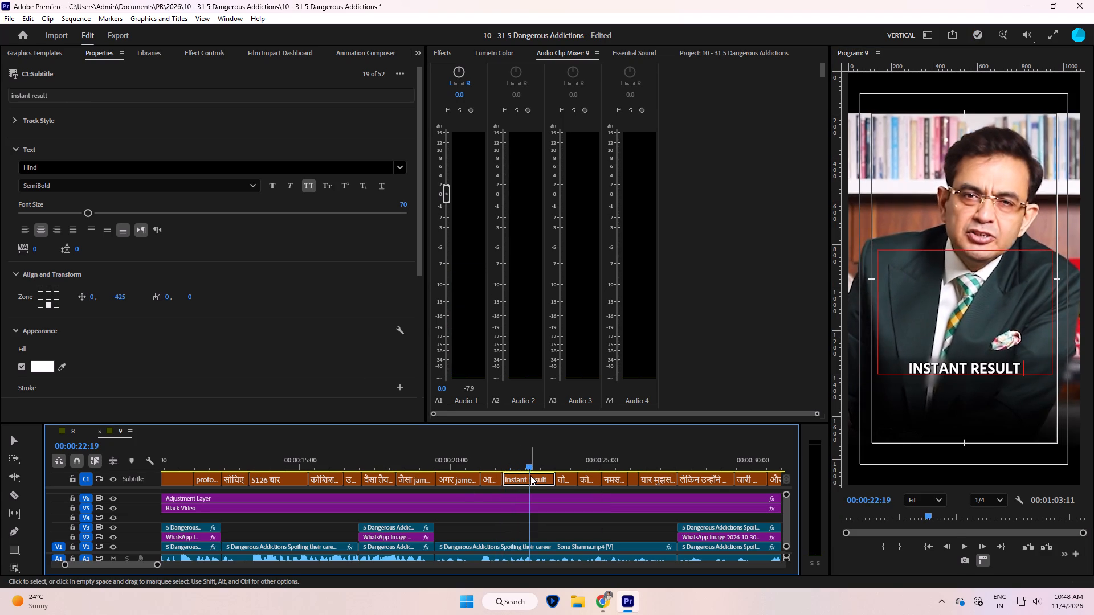
key(Left)
key(Left)
key(Left)
key(Left)
click(536, 478)
key(k)
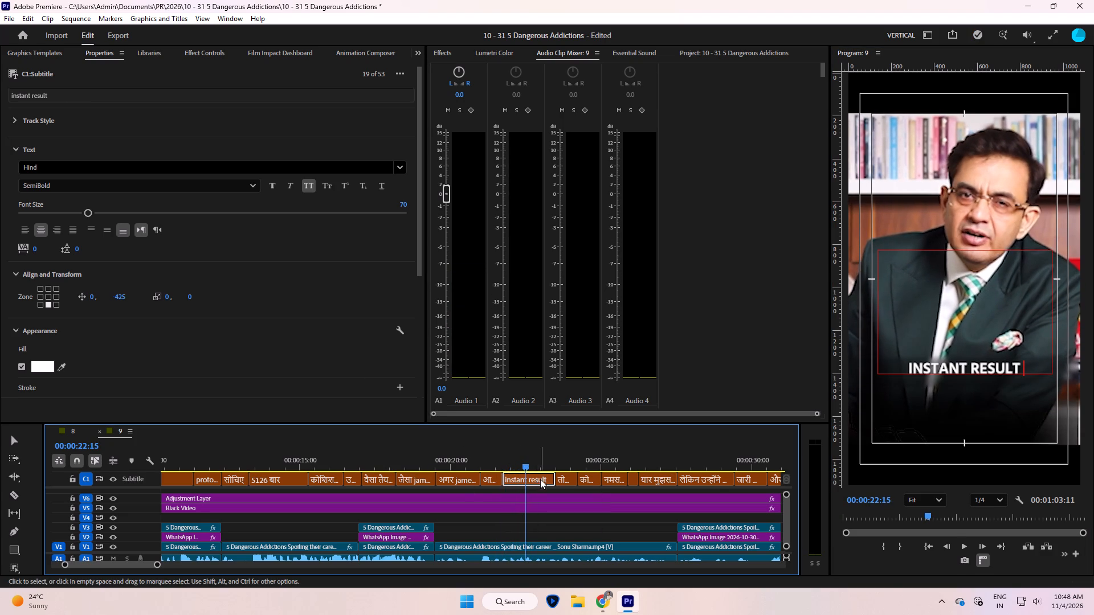
Replace the text of the second half of the split caption with the cut "वाली सोच रखते".
click(542, 478)
triple_click(974, 370)
key(ctrl+a)
key(ctrl+v)
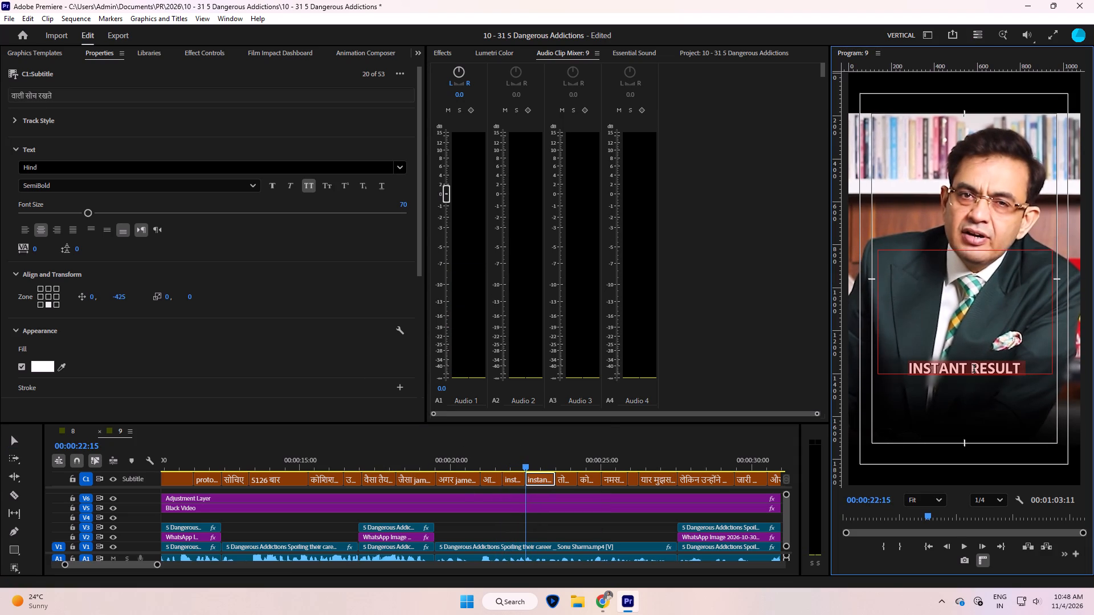
Play on from the "वाली सोच रखते" caption to the caption "तो शायद 10".
click(535, 510)
key(space)
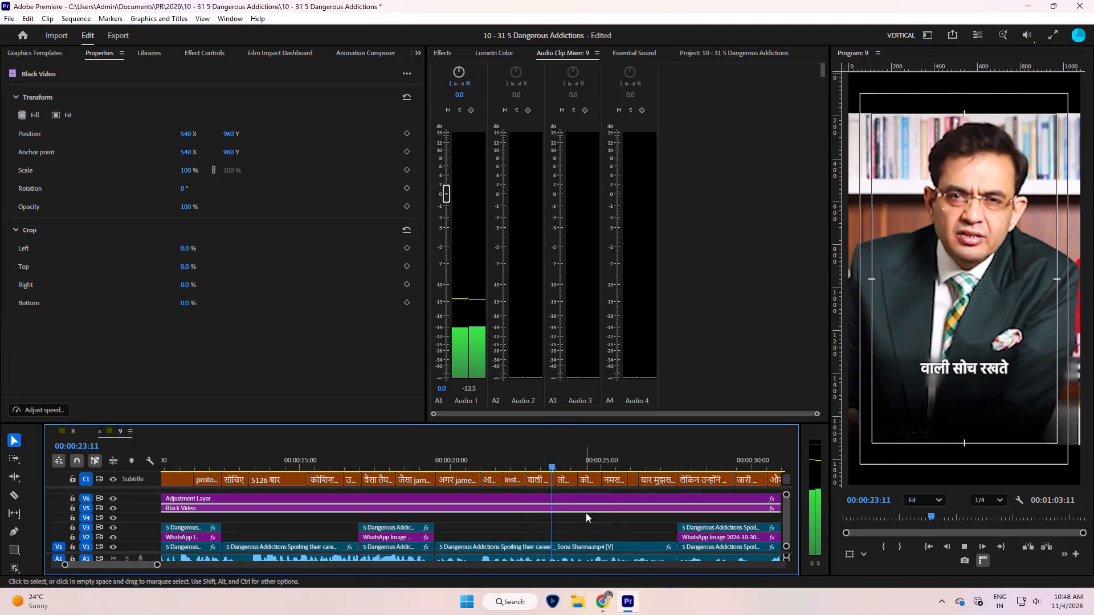
key(space)
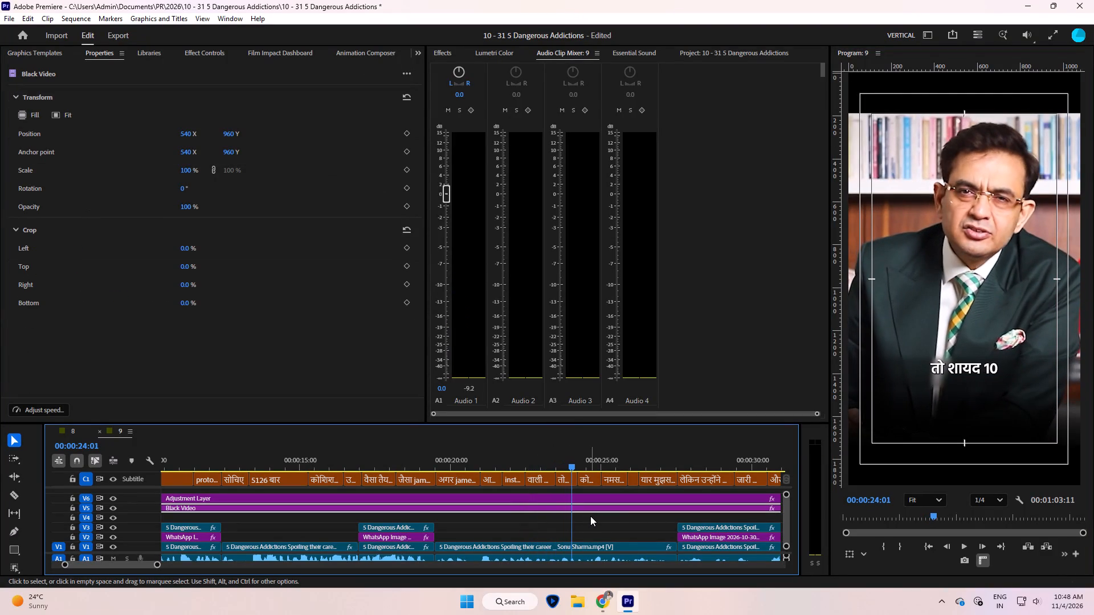